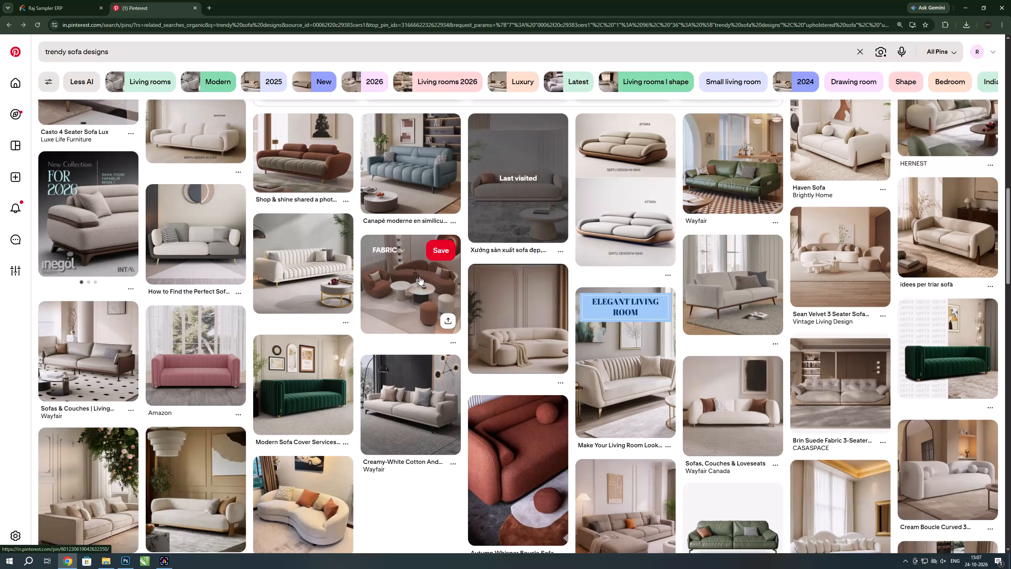
# Browse the trendy and unique sofa design results for inspiration, and close the Pinterest page.
pyautogui.scroll(1, 419, 277)
pyautogui.scroll(-2, 437, 330)
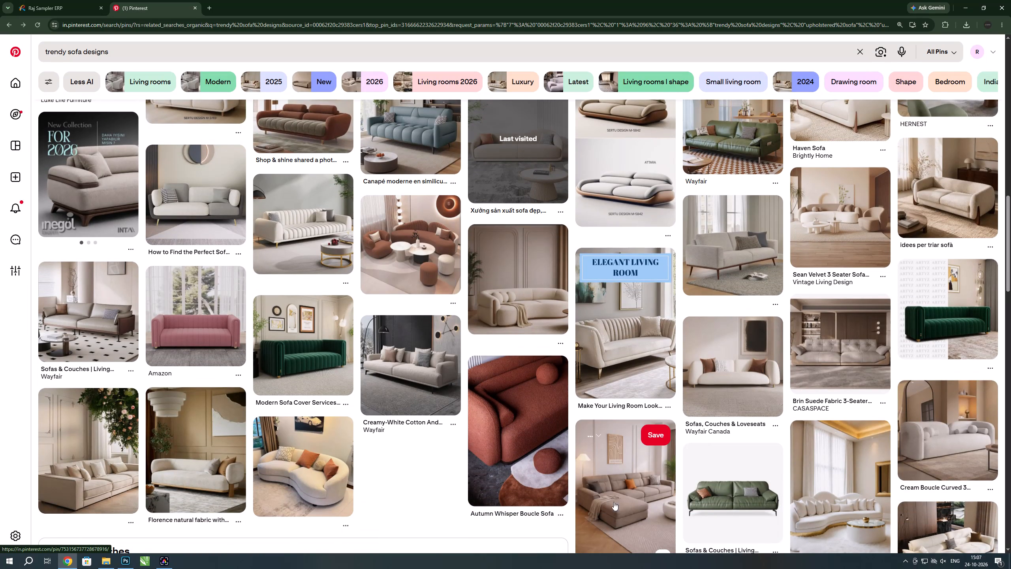
pyautogui.scroll(-1, 620, 428)
pyautogui.scroll(-1, 621, 370)
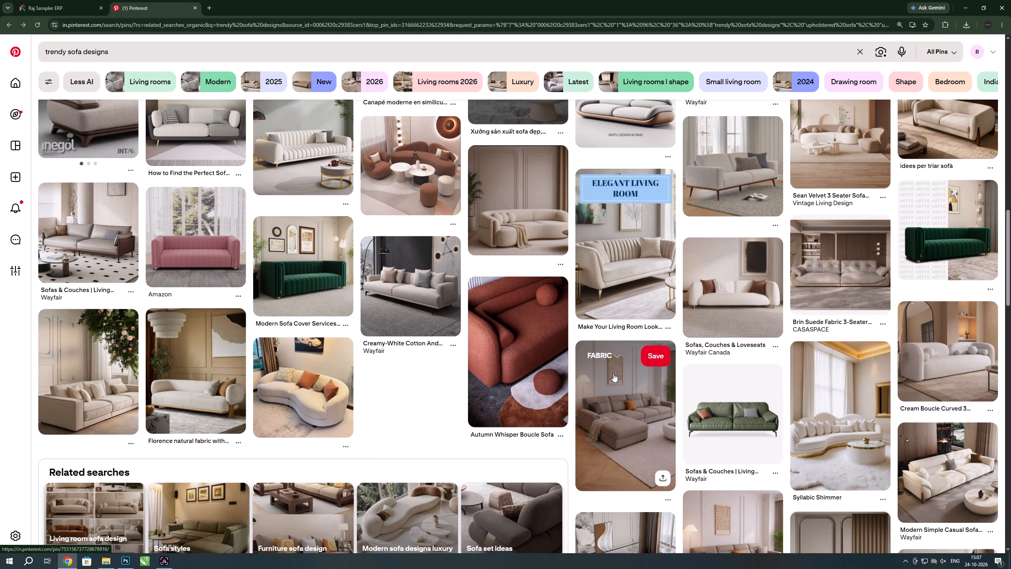
pyautogui.click(9, 23)
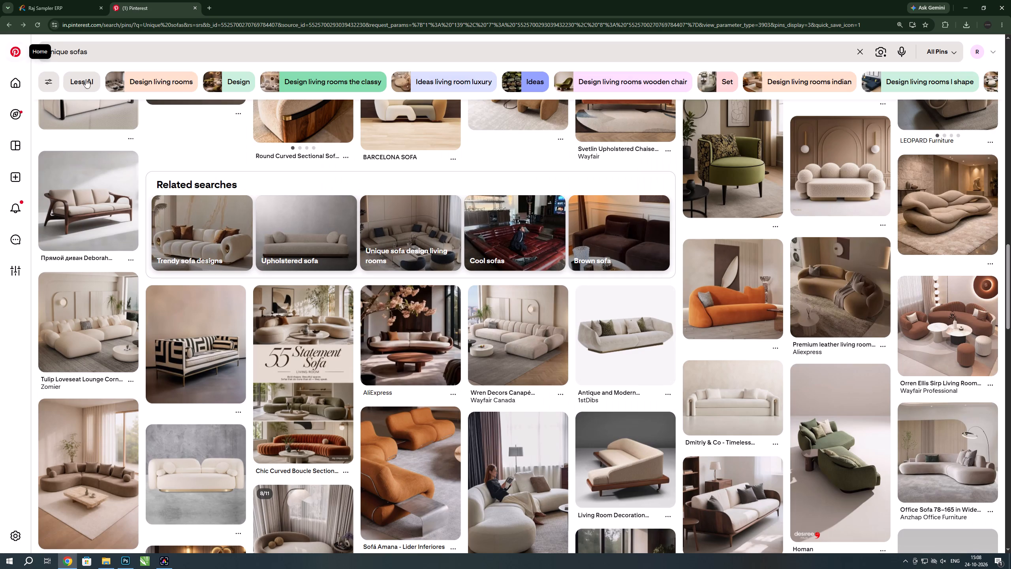
pyautogui.click(195, 8)
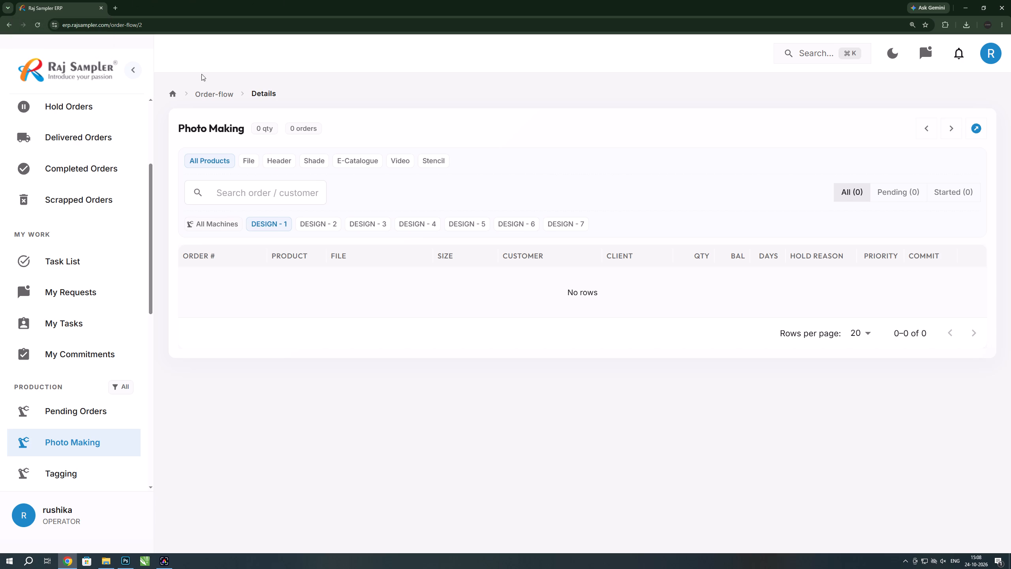
# Check the Photo Making orders for machines DESIGN - 2 and DESIGN - 3, and close the ERP page.
pyautogui.click(304, 222)
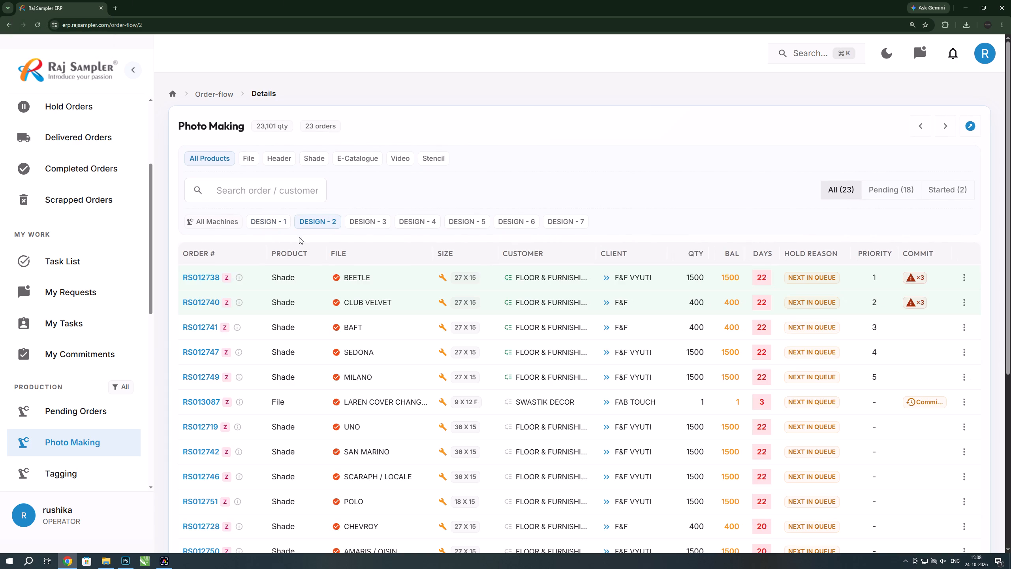
pyautogui.click(357, 221)
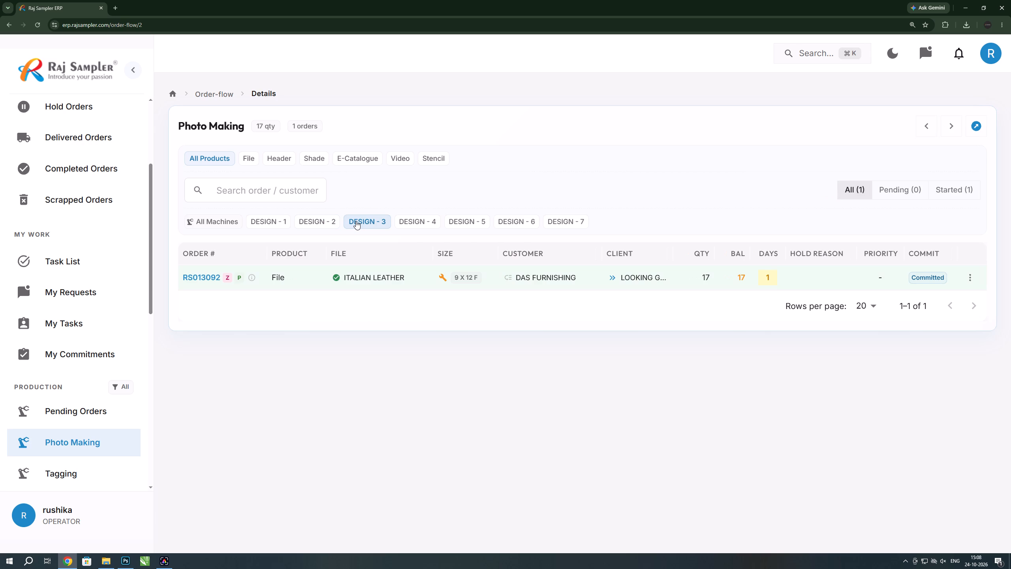
pyautogui.click(95, 5)
pyautogui.click(101, 8)
# In Photoshop, select the entire brown sofa image on the ochre background and copy it.
pyautogui.scroll(-2, 476, 341)
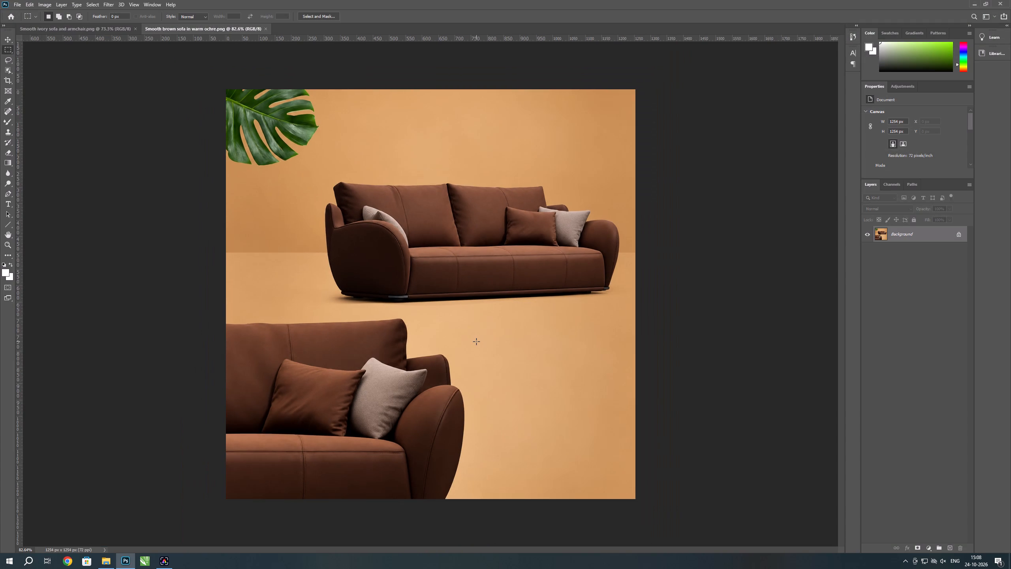
pyautogui.scroll(1, 475, 341)
pyautogui.scroll(-2, 439, 332)
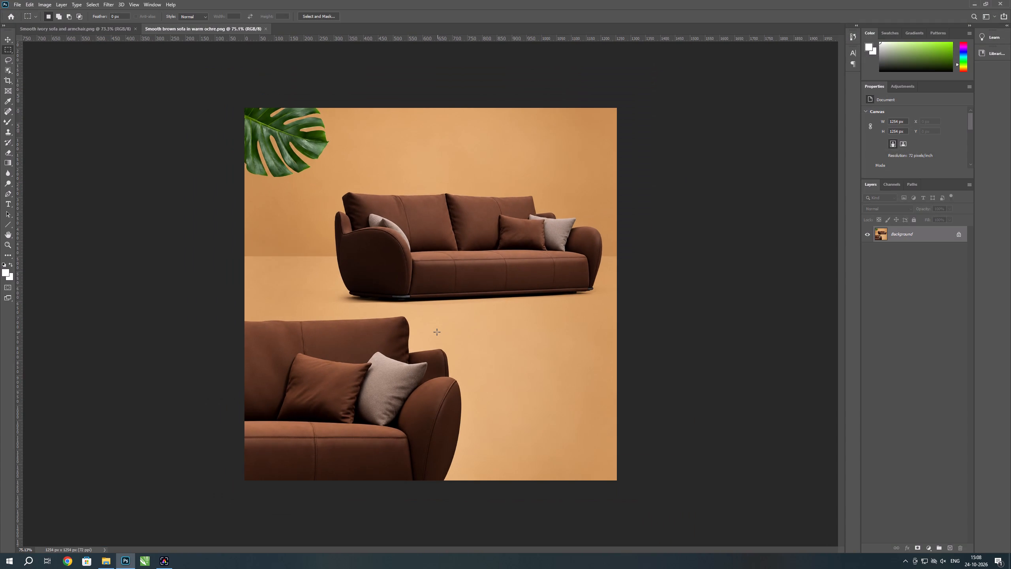
pyautogui.hotkey('ctrl', 'a')
pyautogui.hotkey('ctrl', 'c')
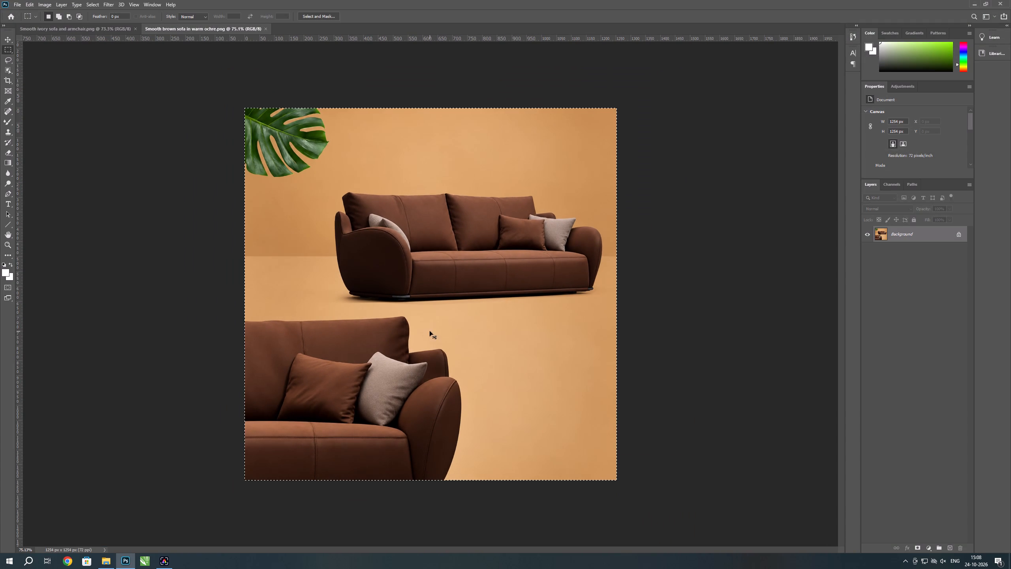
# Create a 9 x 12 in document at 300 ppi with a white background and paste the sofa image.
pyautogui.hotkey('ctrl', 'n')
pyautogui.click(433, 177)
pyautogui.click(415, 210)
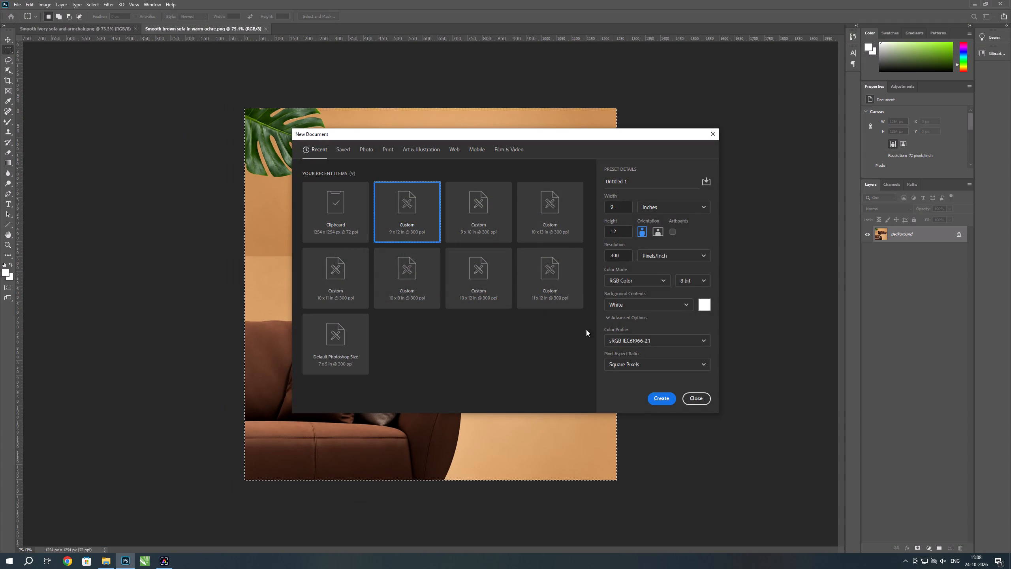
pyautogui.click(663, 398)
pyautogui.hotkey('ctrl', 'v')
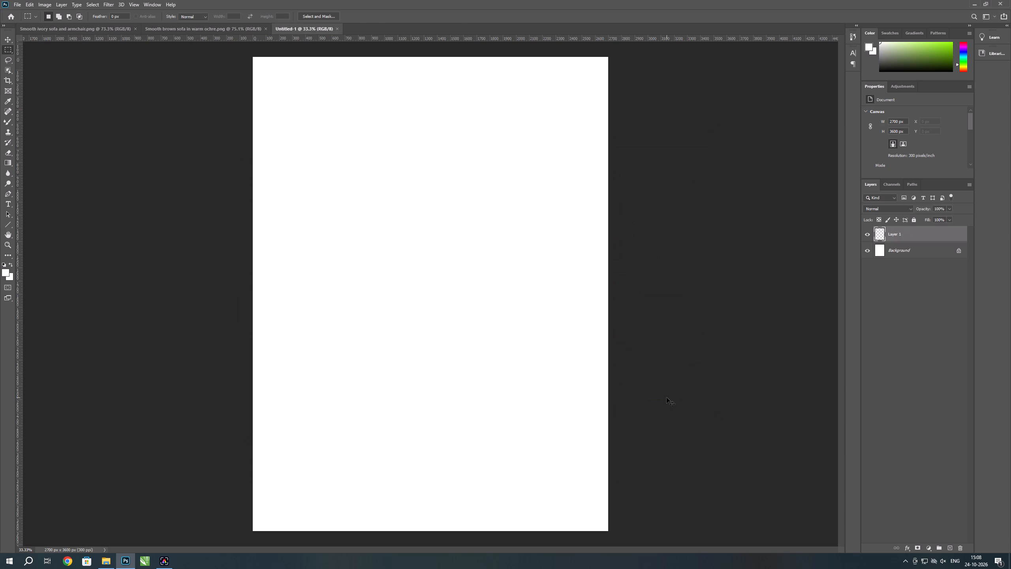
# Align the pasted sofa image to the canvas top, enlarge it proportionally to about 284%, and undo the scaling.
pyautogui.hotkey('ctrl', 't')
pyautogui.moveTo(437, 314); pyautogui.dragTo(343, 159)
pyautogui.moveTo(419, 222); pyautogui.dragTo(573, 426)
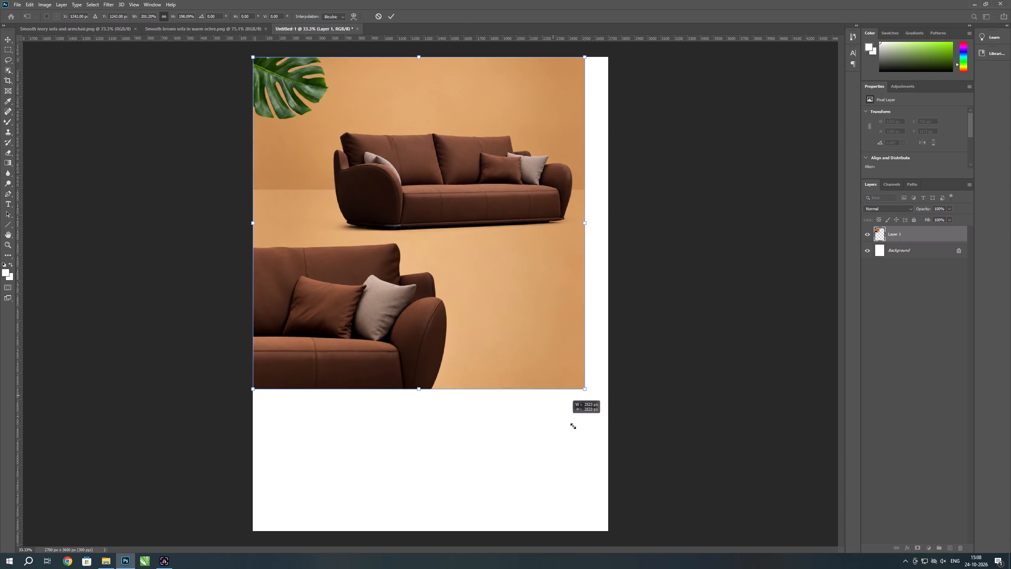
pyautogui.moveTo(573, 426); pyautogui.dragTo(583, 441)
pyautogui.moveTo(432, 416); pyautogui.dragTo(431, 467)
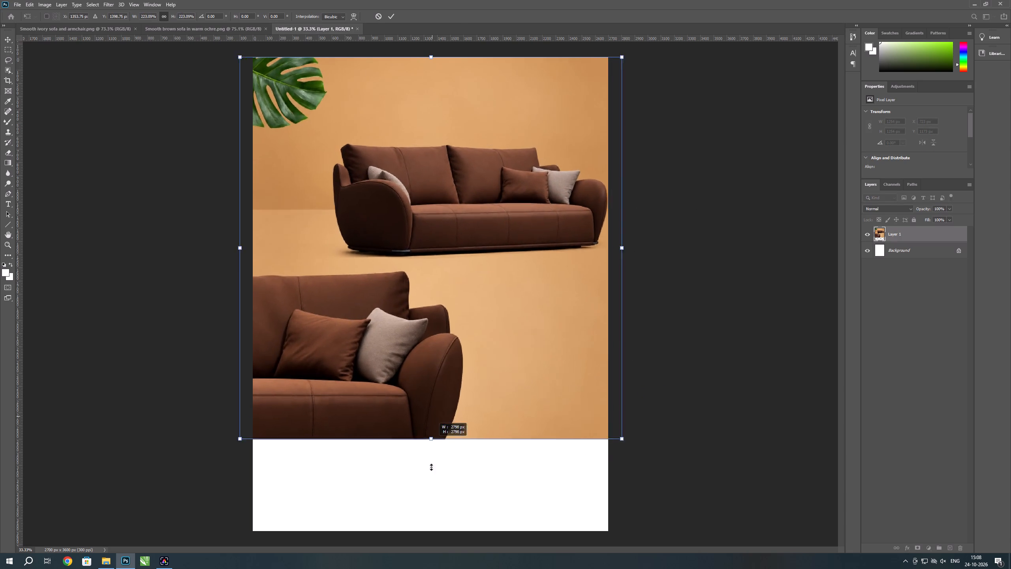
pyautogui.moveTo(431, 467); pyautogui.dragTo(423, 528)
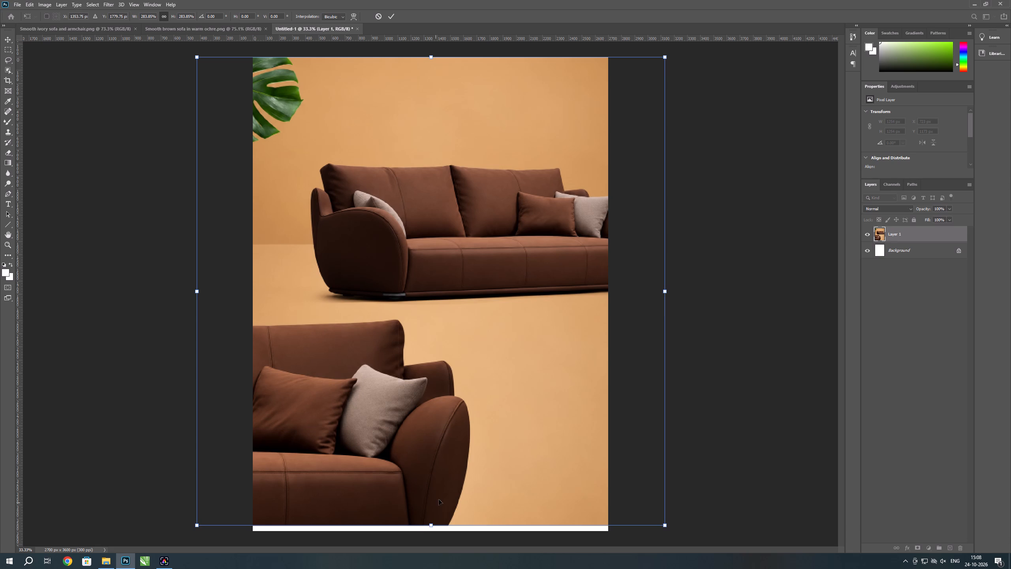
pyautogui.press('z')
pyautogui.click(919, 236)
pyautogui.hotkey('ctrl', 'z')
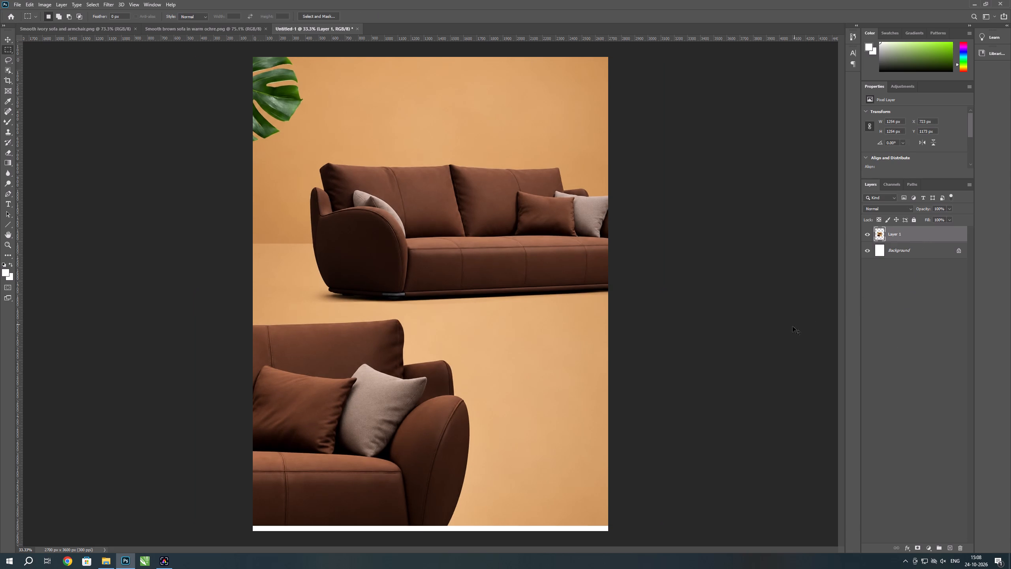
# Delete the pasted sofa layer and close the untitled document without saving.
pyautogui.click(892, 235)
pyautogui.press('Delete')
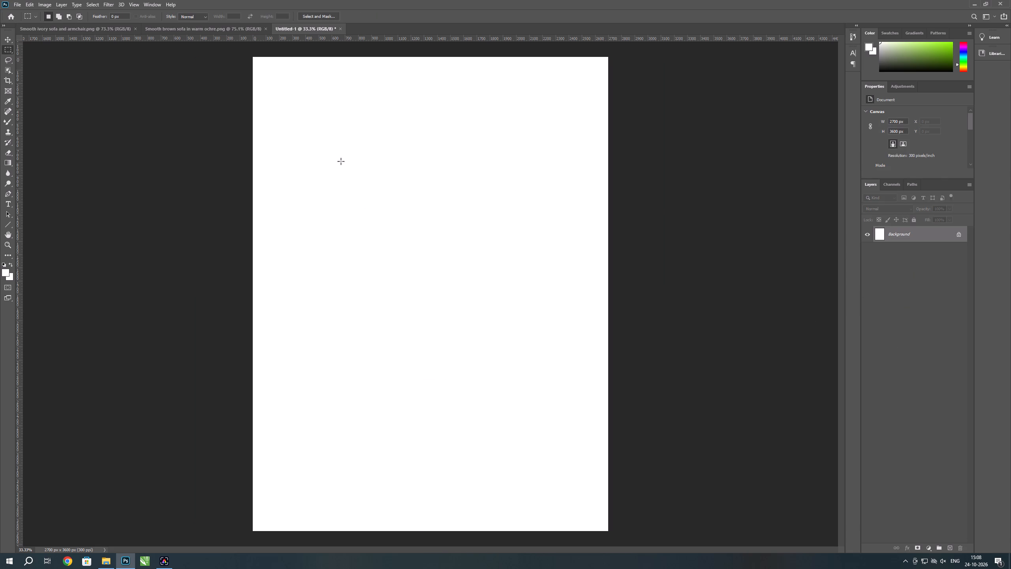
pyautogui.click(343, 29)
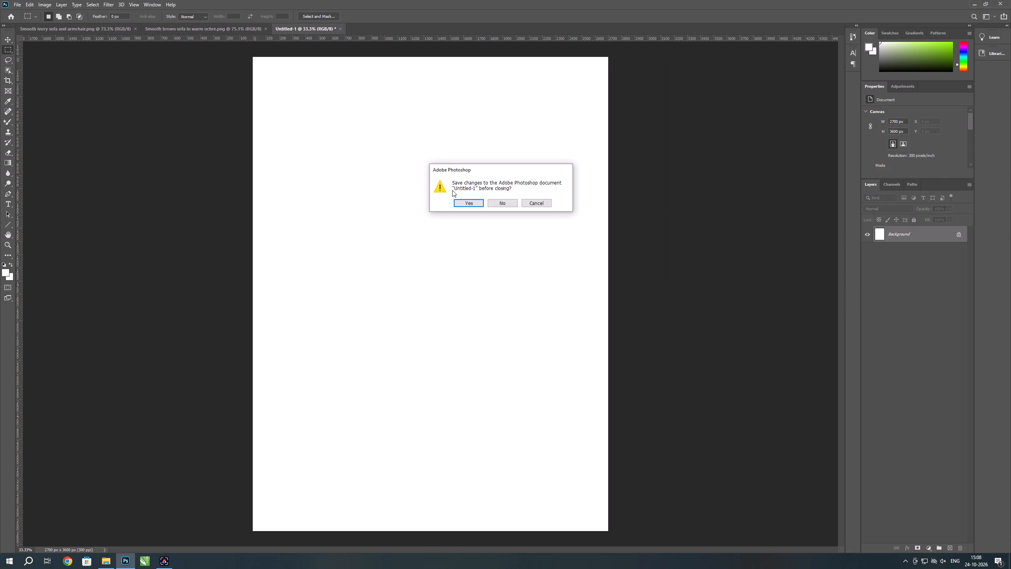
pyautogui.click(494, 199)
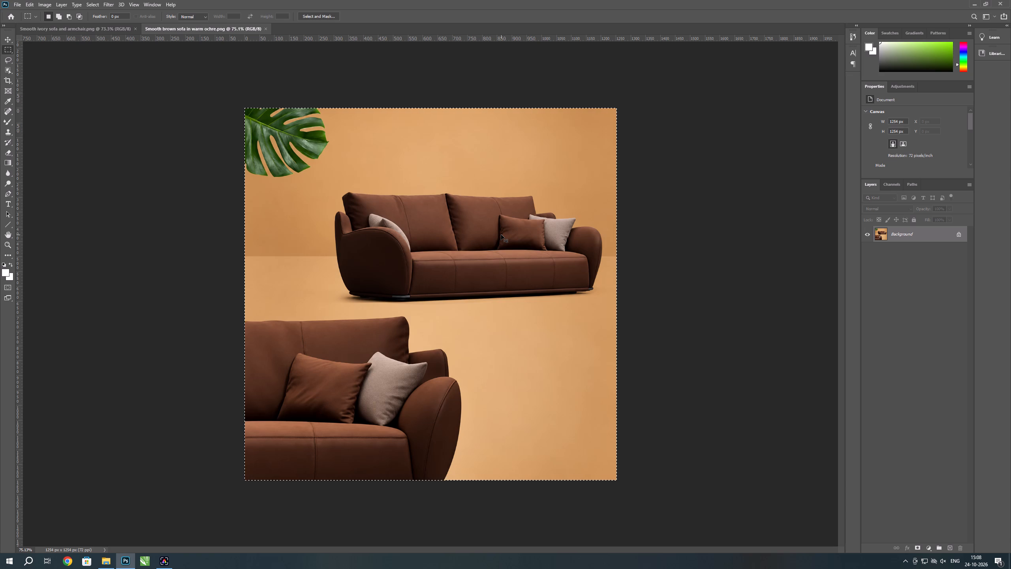
# Create a 9 x 10 in document at 300 ppi with a white background and paste the sofa image.
pyautogui.hotkey('ctrl', 'n')
pyautogui.moveTo(481, 234); pyautogui.dragTo(482, 229)
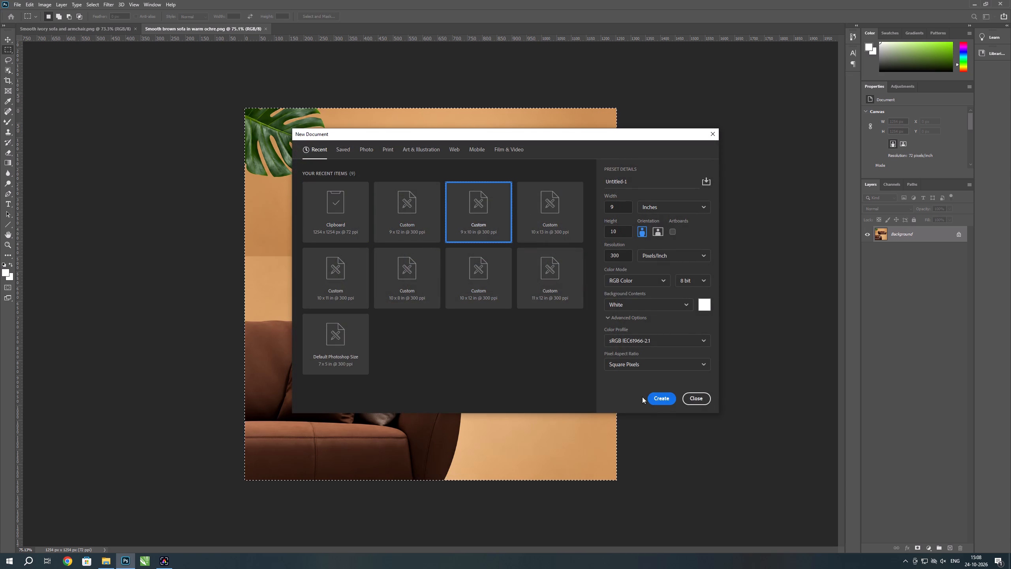
pyautogui.click(674, 400)
pyautogui.hotkey('ctrl', 'v')
# Scale the sofa image proportionally to about 2765 px square, aligned to the canvas's bottom and left edges.
pyautogui.hotkey('ctrl', 't')
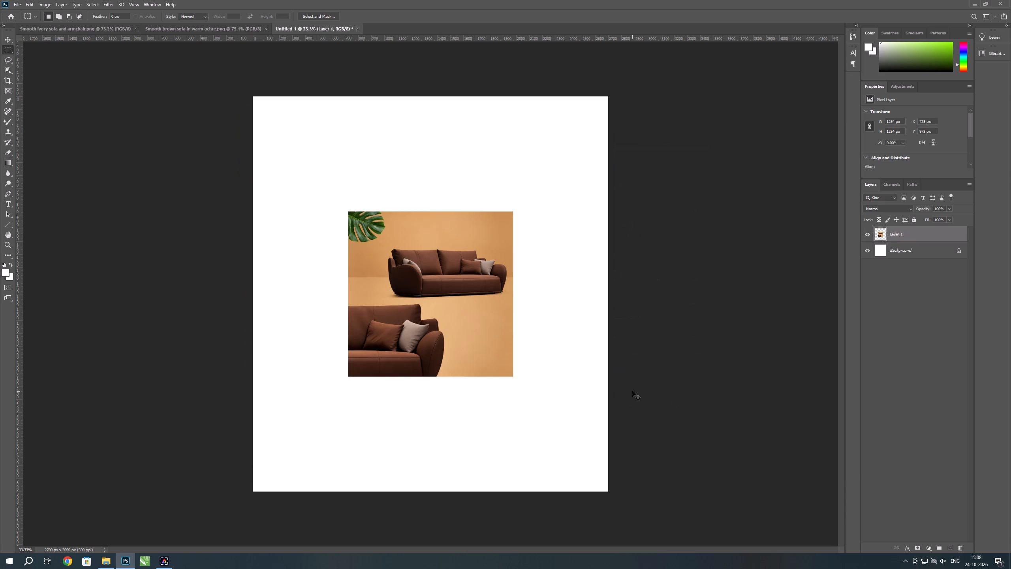
pyautogui.moveTo(443, 305); pyautogui.dragTo(347, 190)
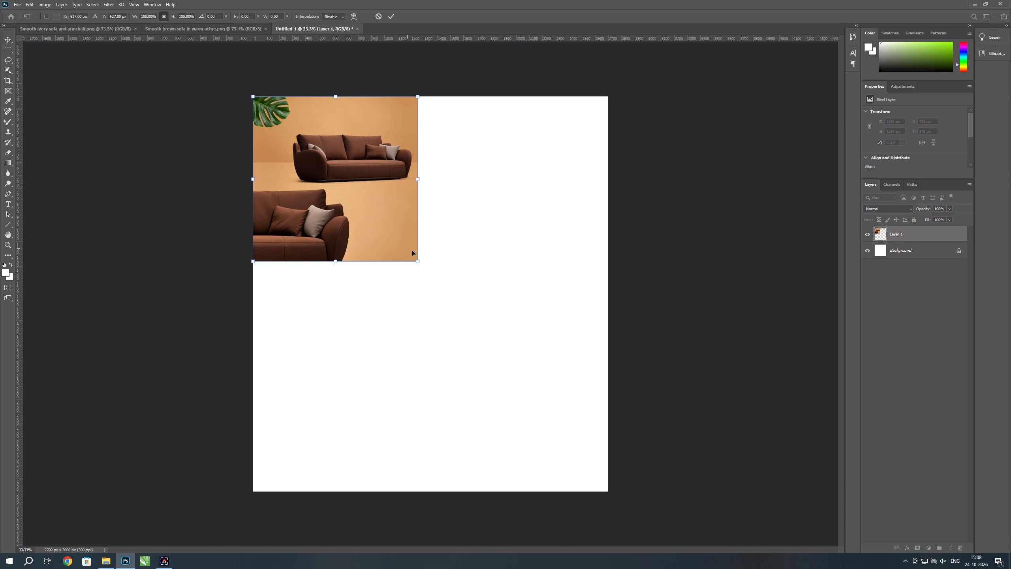
pyautogui.moveTo(417, 261); pyautogui.dragTo(547, 512)
pyautogui.moveTo(426, 453); pyautogui.dragTo(443, 487)
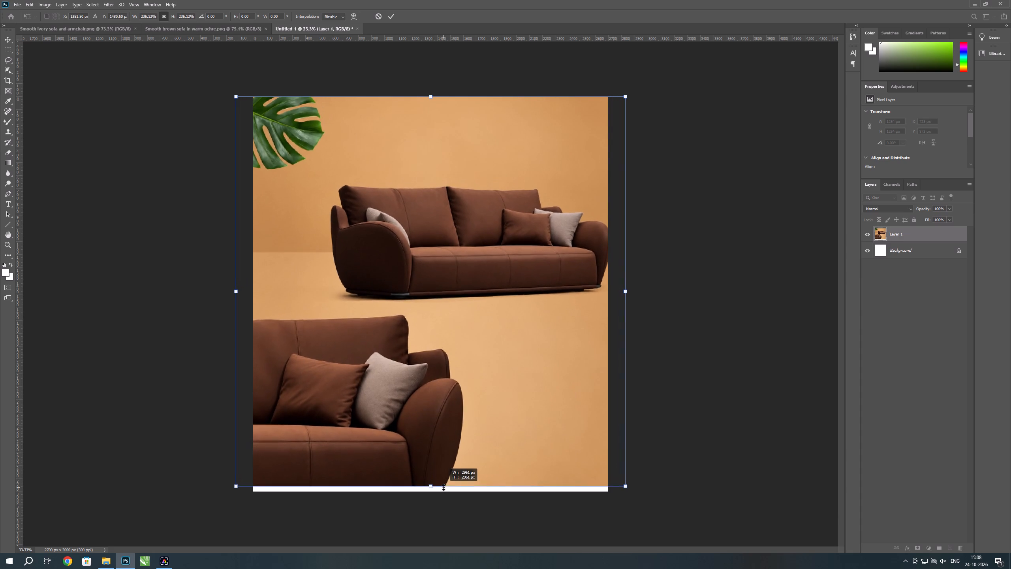
pyautogui.moveTo(443, 487); pyautogui.dragTo(443, 457)
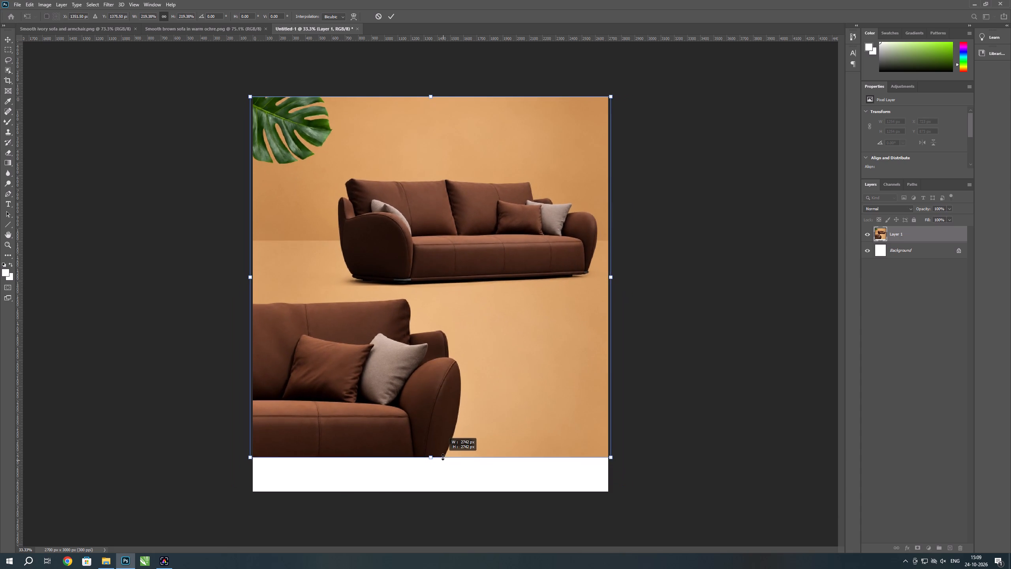
pyautogui.moveTo(443, 457); pyautogui.dragTo(441, 453)
pyautogui.moveTo(432, 403); pyautogui.dragTo(435, 430)
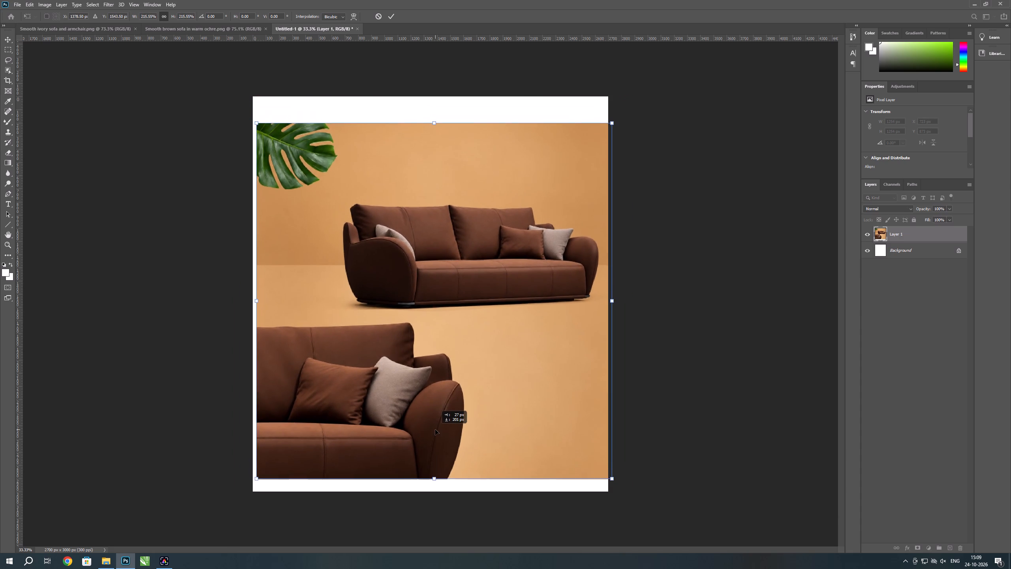
pyautogui.moveTo(435, 430); pyautogui.dragTo(430, 443)
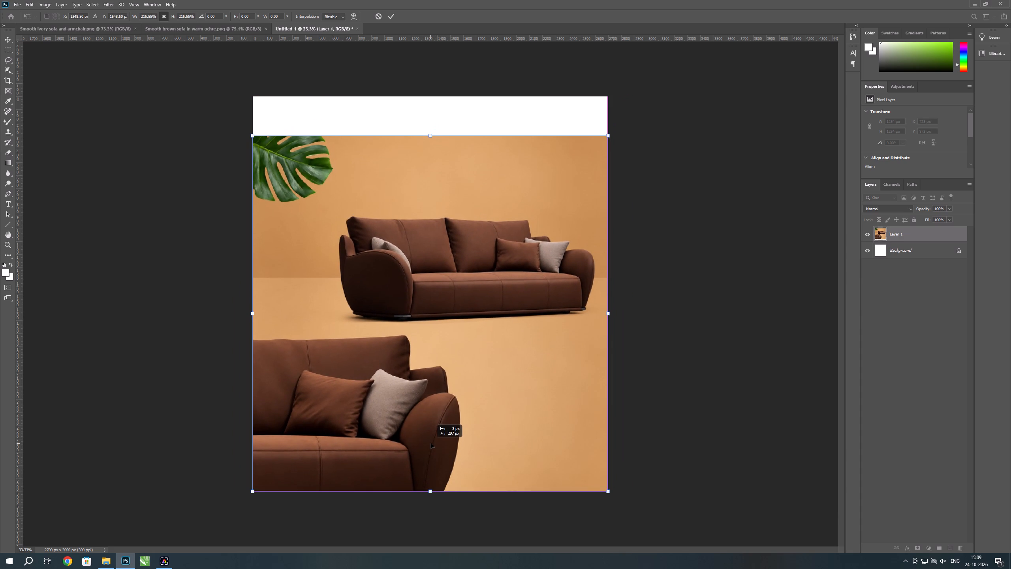
pyautogui.moveTo(605, 138); pyautogui.dragTo(605, 122)
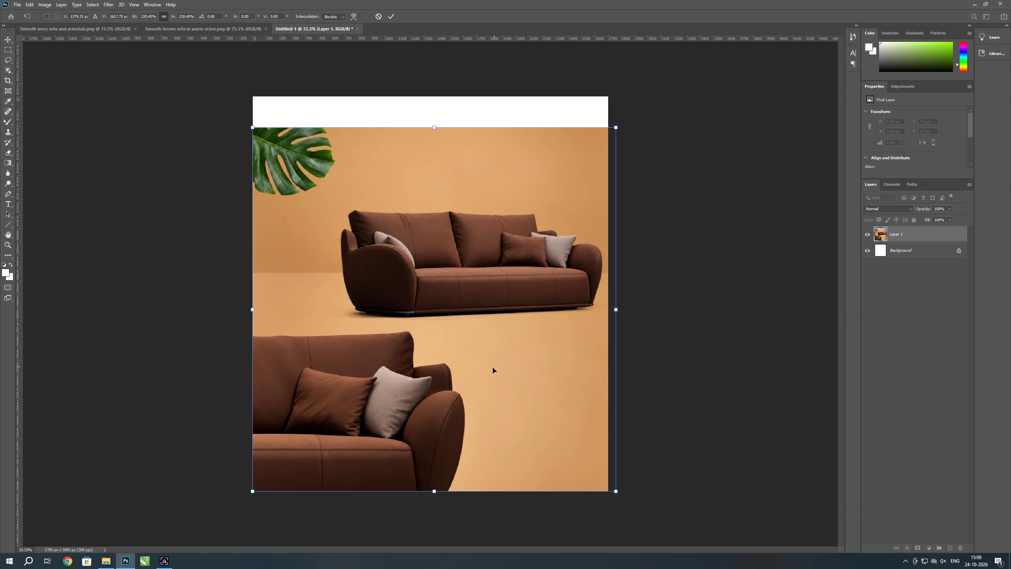
pyautogui.press('Return')
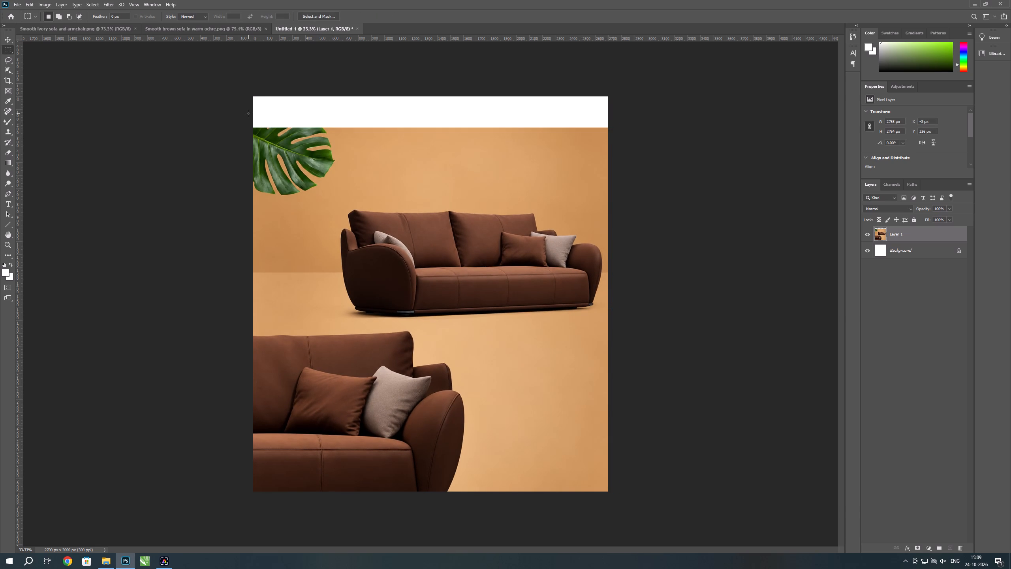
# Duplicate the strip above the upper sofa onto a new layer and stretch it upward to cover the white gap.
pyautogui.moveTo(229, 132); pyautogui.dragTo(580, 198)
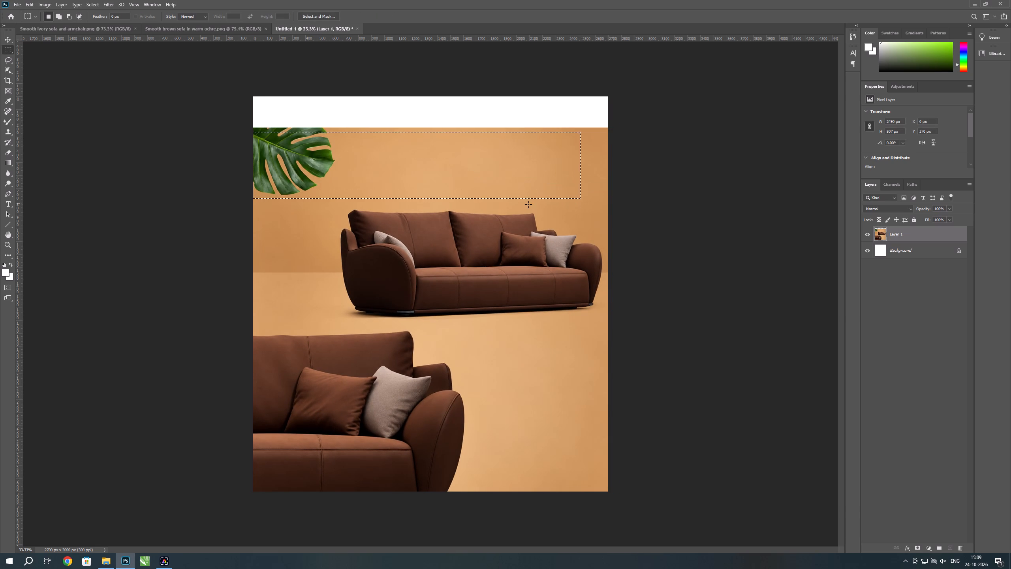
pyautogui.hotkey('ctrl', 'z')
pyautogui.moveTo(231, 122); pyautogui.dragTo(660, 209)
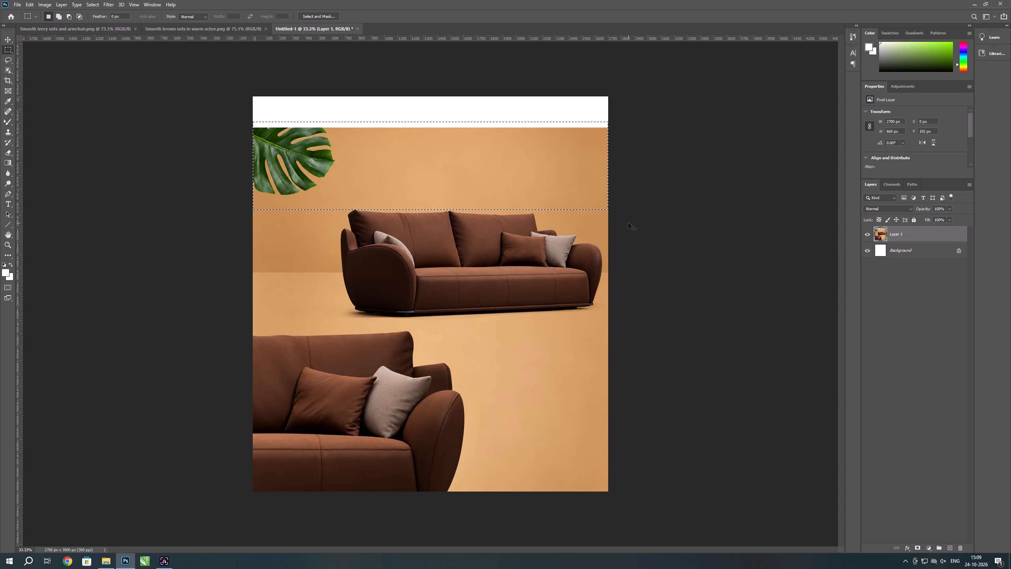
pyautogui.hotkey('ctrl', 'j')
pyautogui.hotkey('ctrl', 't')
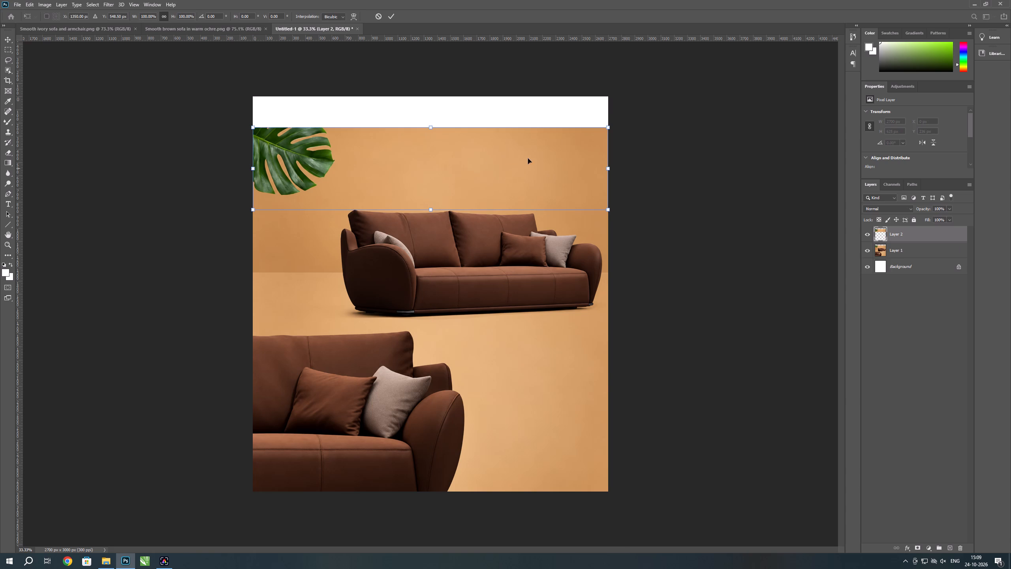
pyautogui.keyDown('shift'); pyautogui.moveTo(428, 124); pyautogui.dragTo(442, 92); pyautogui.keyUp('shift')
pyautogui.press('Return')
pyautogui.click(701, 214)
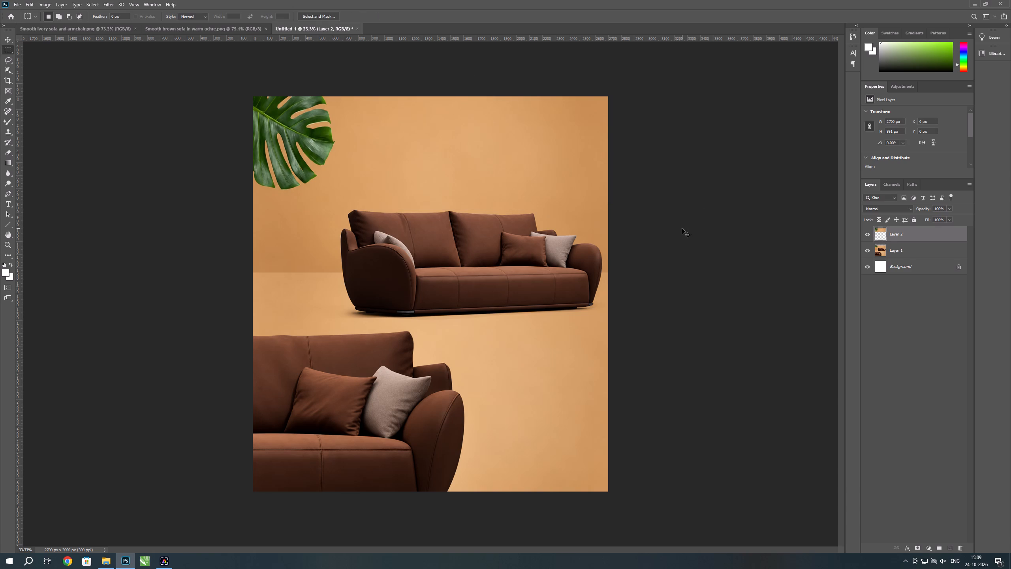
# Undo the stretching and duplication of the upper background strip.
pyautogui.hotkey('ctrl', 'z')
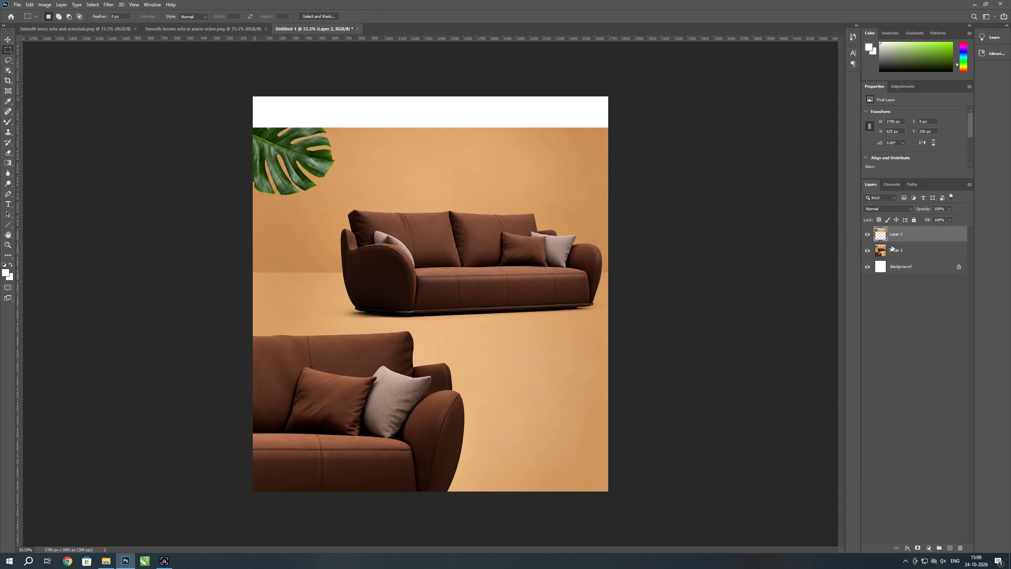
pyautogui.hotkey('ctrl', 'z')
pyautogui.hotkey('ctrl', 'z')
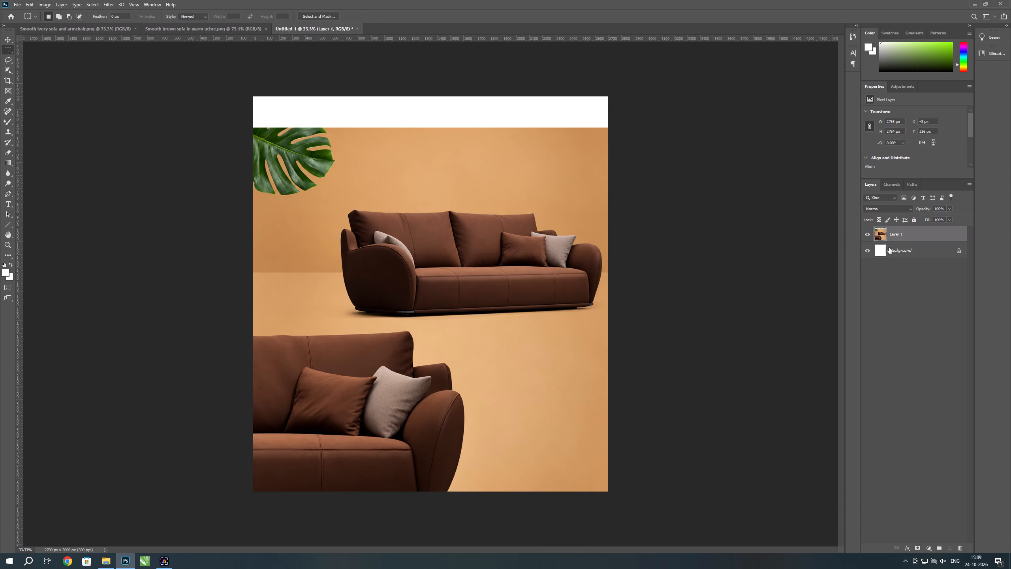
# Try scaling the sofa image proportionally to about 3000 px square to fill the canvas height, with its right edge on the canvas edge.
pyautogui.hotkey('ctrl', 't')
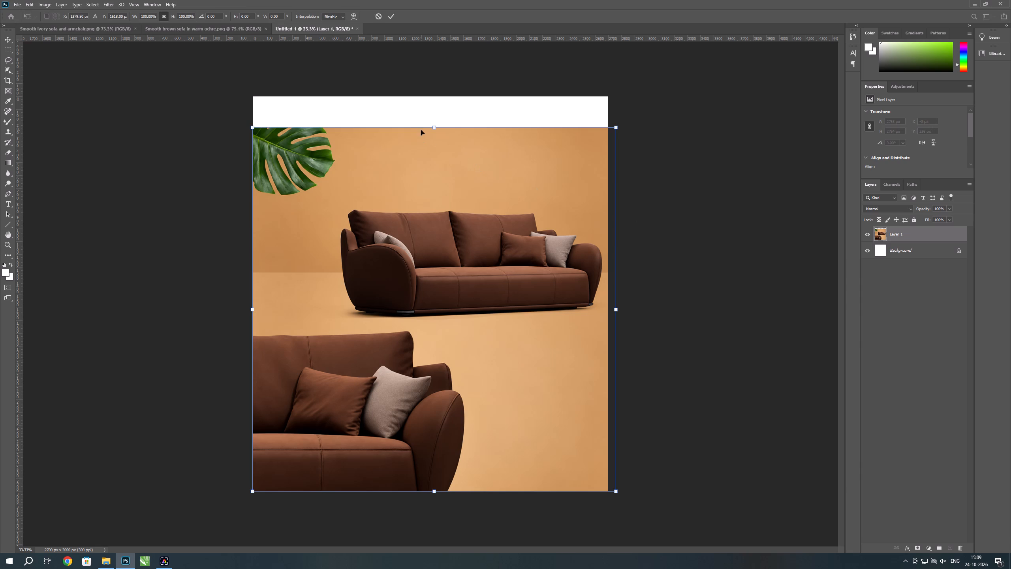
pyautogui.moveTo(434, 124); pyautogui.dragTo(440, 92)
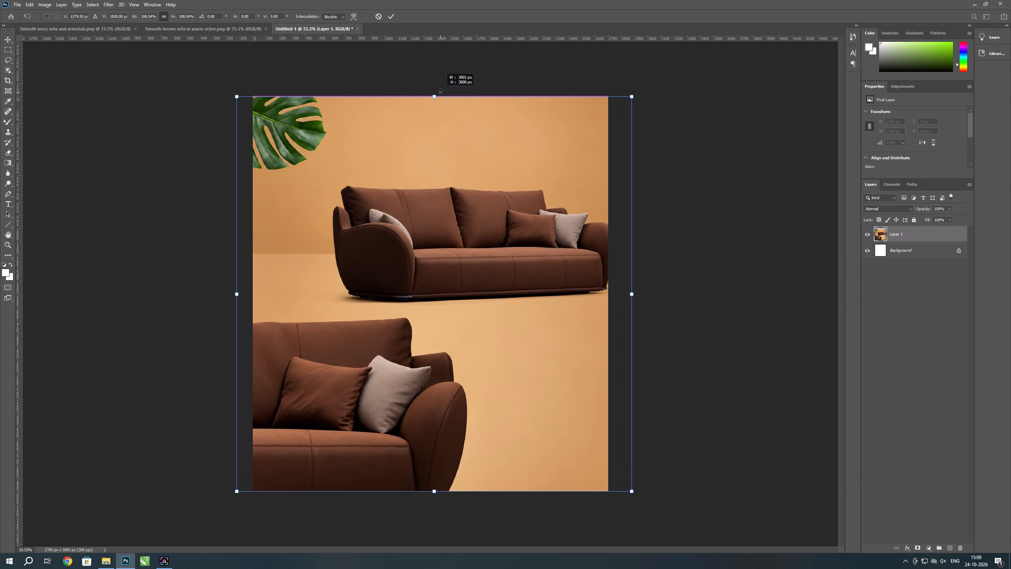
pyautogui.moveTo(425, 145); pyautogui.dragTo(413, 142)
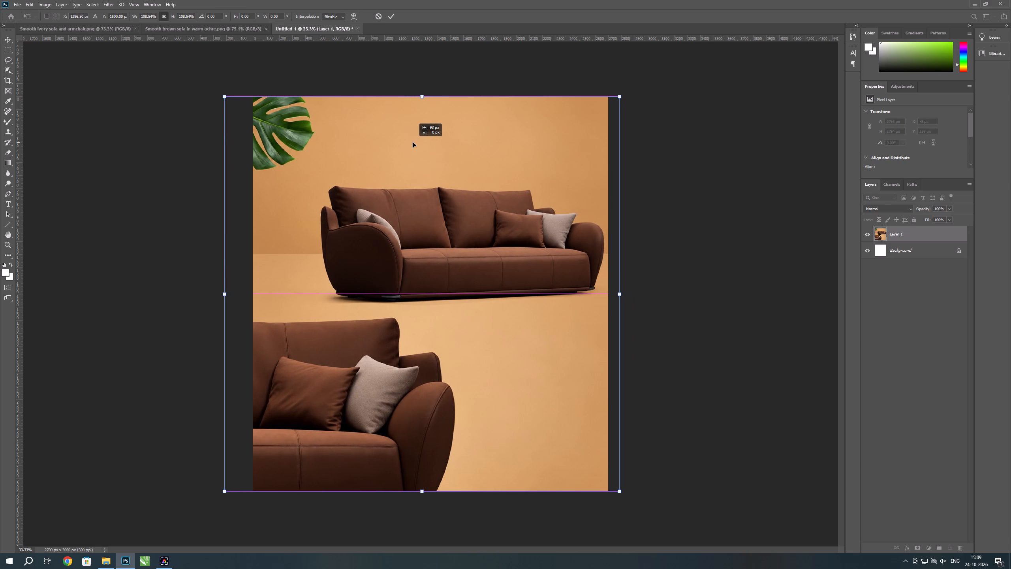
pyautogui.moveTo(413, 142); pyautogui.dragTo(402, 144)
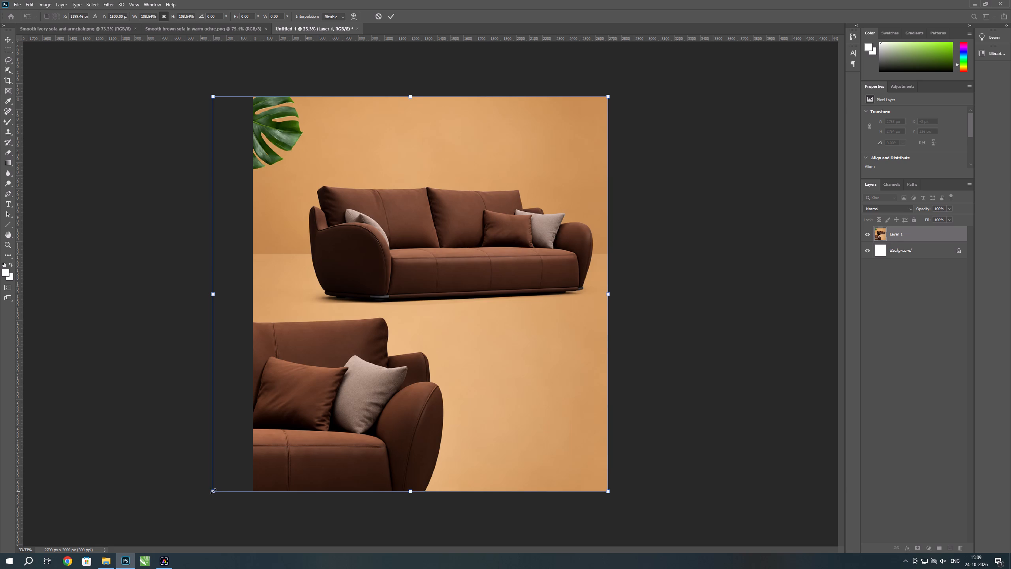
# Scale the sofa image proportionally to 97.90% to span the canvas width, and align it with the canvas's bottom edge.
pyautogui.moveTo(213, 491); pyautogui.dragTo(267, 461)
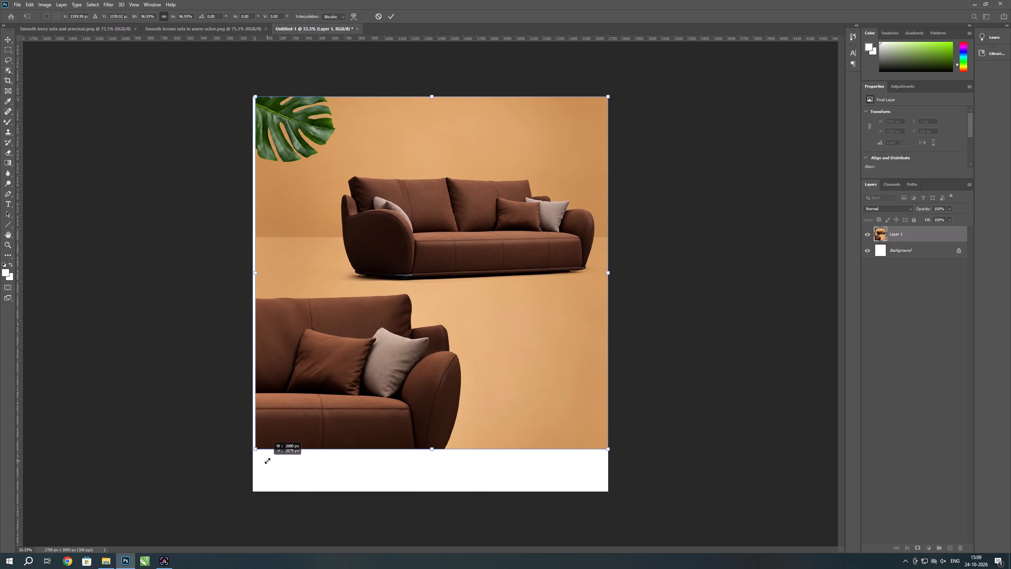
pyautogui.moveTo(267, 461); pyautogui.dragTo(264, 464)
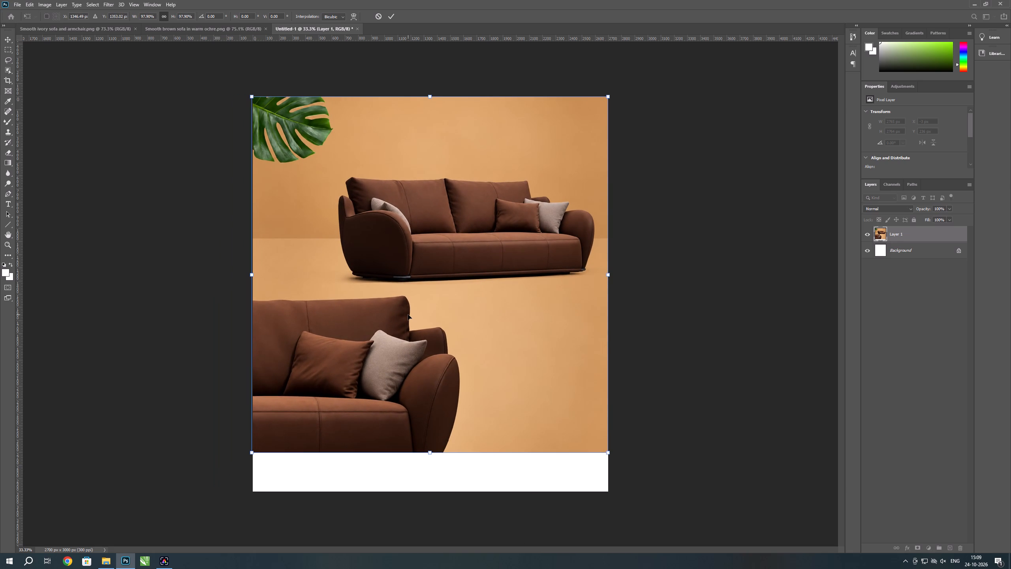
pyautogui.moveTo(419, 301); pyautogui.dragTo(419, 333)
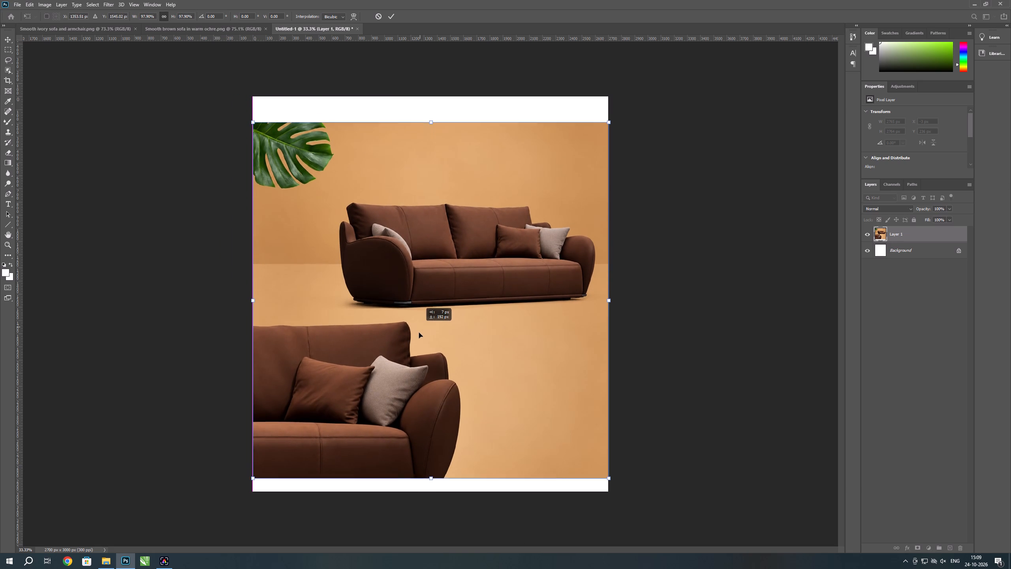
pyautogui.moveTo(419, 333); pyautogui.dragTo(418, 337)
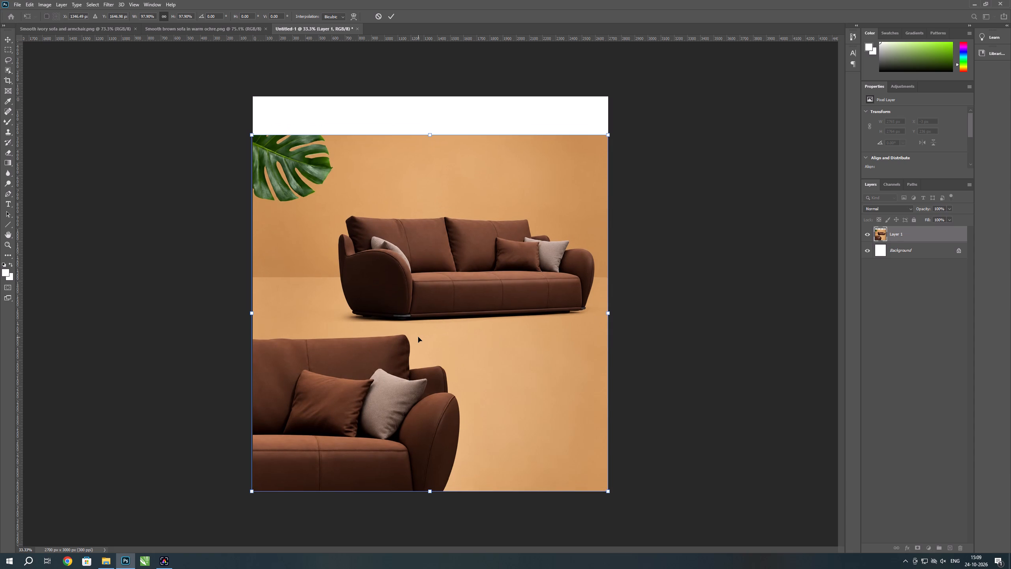
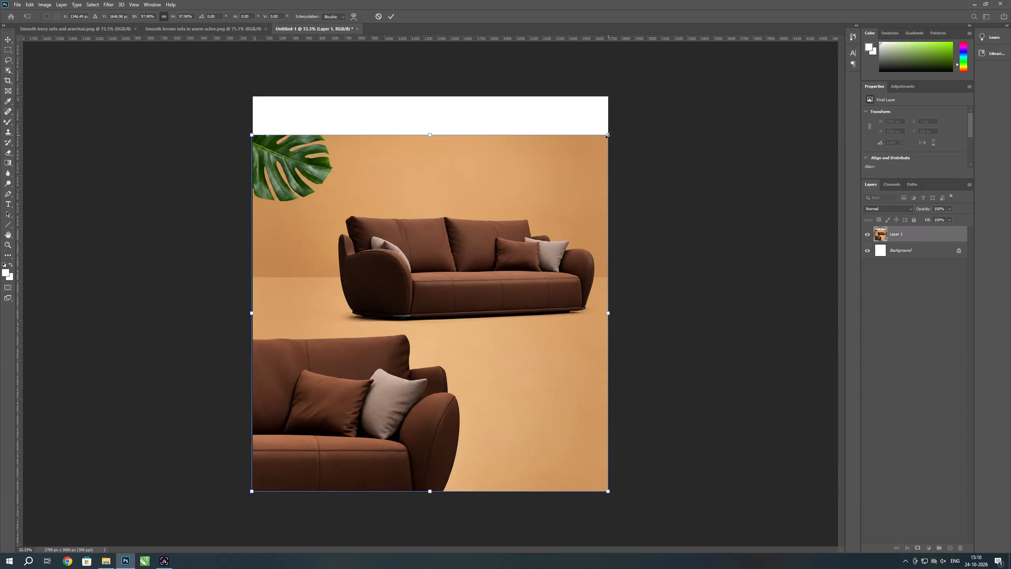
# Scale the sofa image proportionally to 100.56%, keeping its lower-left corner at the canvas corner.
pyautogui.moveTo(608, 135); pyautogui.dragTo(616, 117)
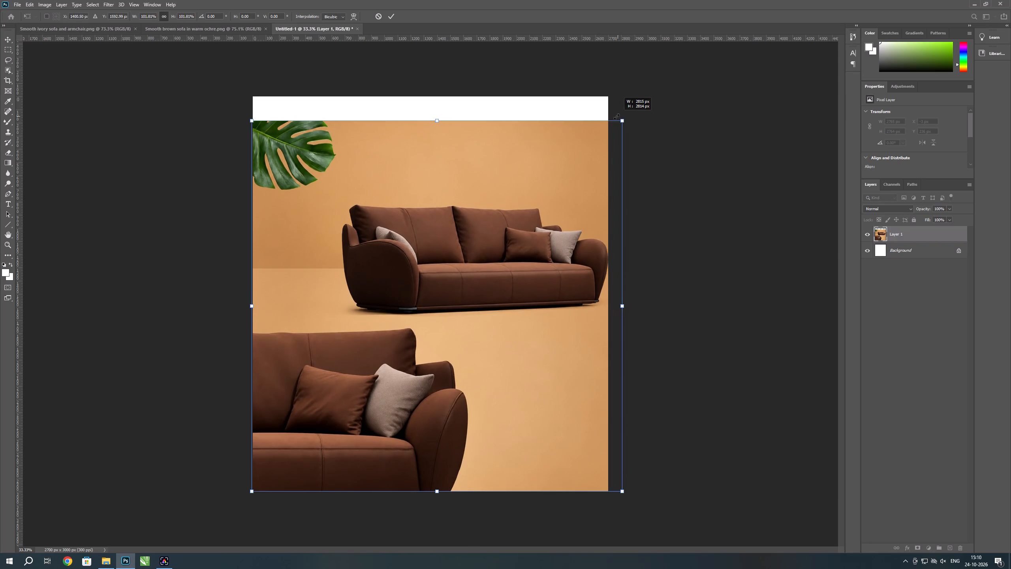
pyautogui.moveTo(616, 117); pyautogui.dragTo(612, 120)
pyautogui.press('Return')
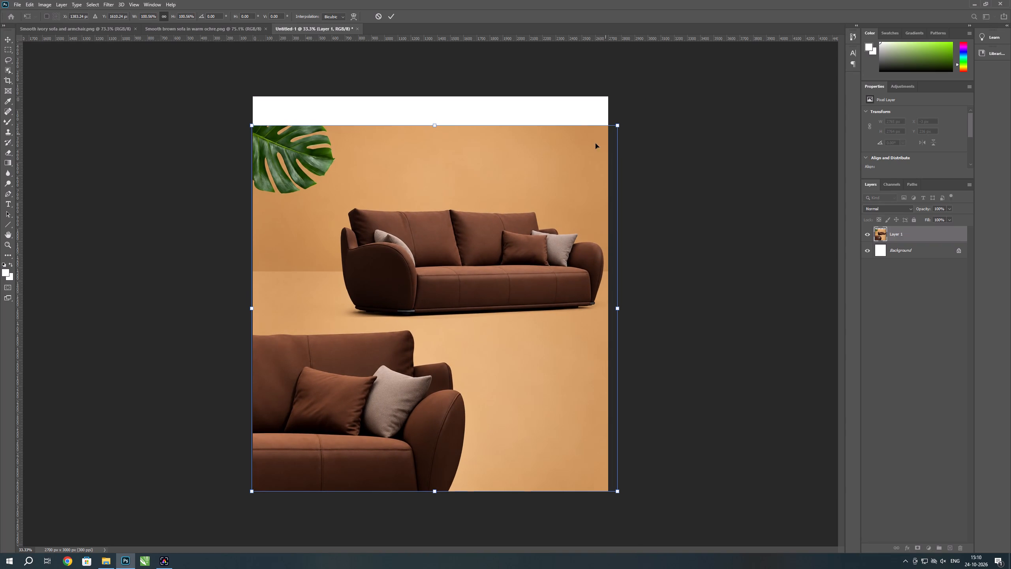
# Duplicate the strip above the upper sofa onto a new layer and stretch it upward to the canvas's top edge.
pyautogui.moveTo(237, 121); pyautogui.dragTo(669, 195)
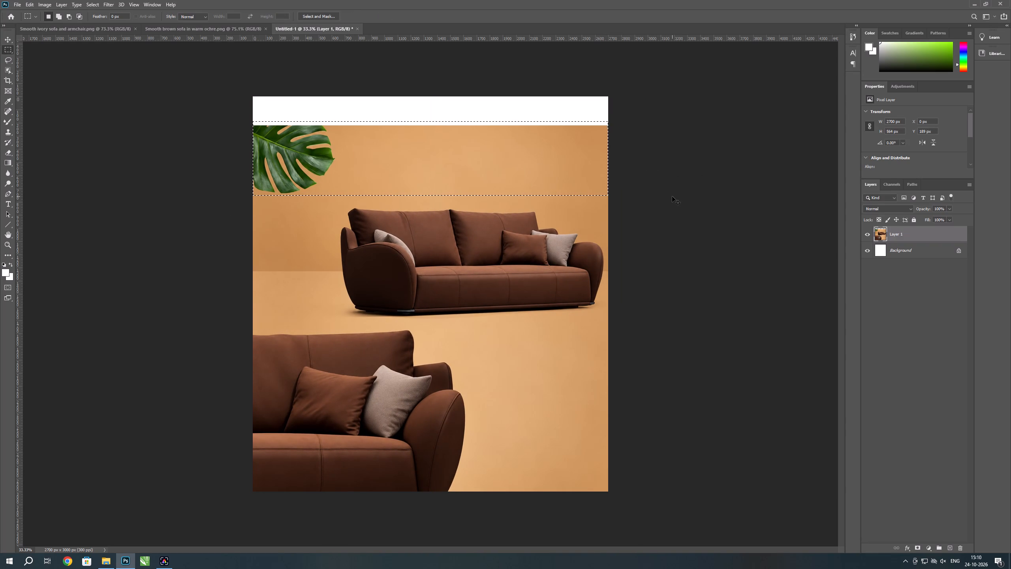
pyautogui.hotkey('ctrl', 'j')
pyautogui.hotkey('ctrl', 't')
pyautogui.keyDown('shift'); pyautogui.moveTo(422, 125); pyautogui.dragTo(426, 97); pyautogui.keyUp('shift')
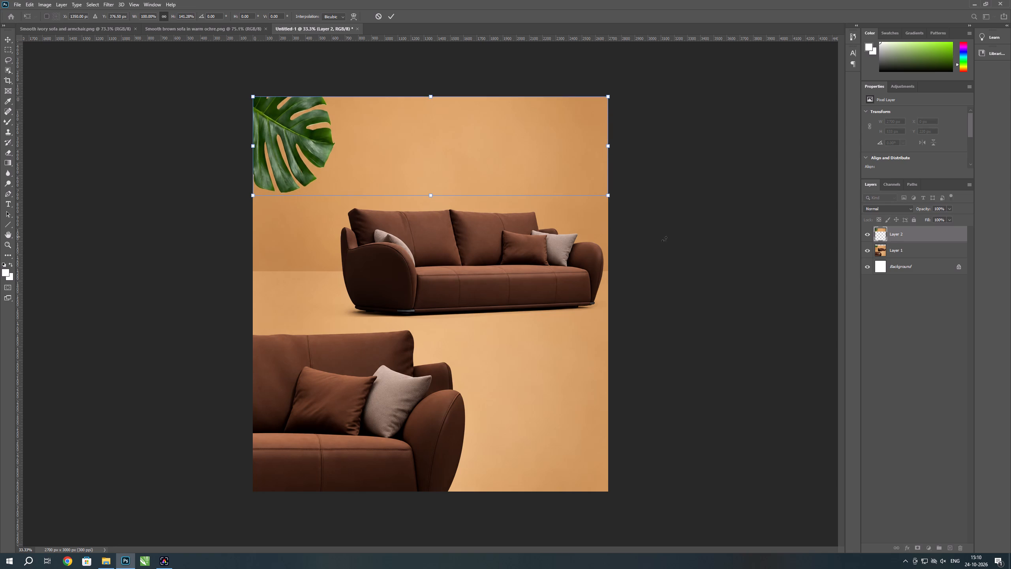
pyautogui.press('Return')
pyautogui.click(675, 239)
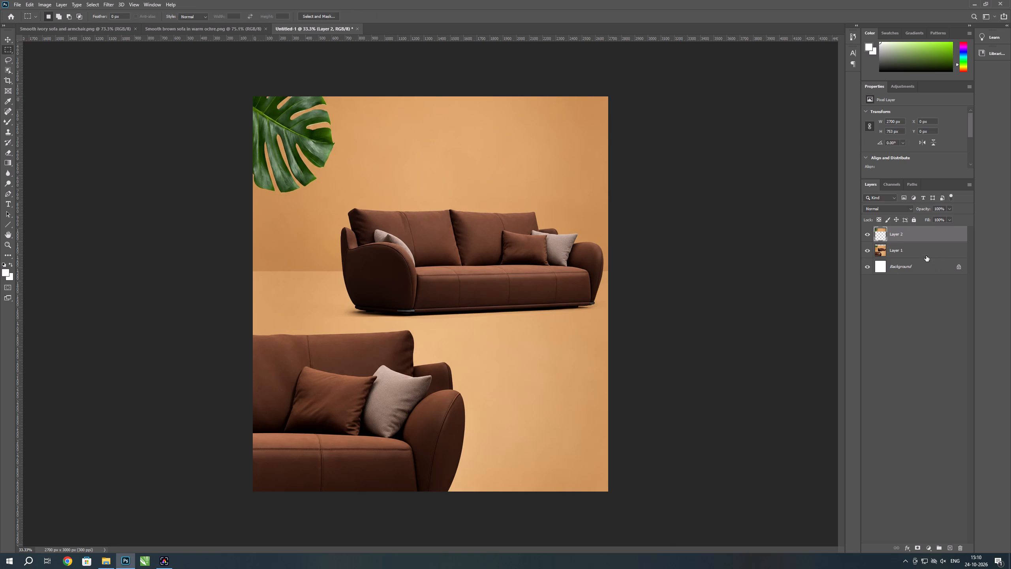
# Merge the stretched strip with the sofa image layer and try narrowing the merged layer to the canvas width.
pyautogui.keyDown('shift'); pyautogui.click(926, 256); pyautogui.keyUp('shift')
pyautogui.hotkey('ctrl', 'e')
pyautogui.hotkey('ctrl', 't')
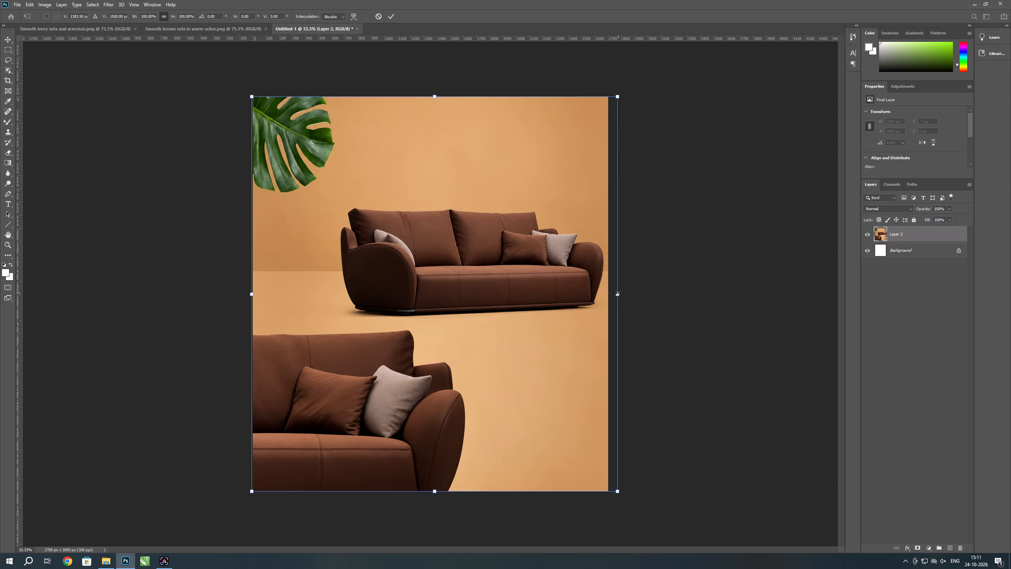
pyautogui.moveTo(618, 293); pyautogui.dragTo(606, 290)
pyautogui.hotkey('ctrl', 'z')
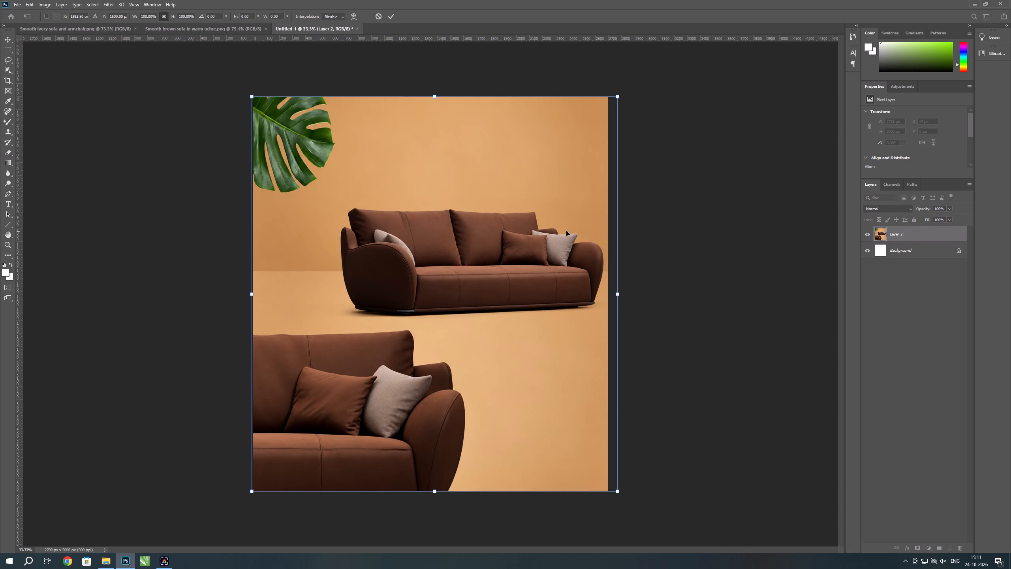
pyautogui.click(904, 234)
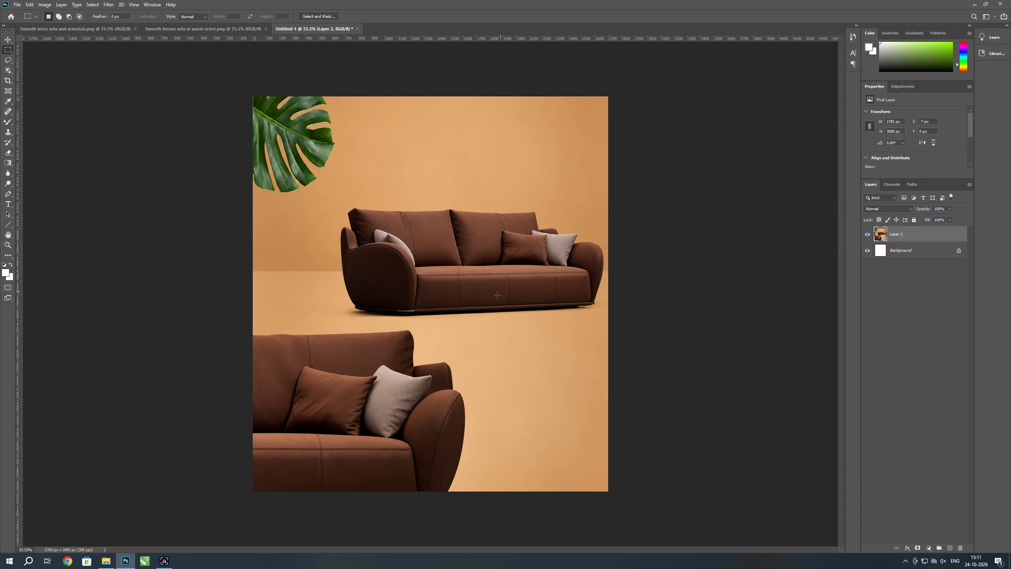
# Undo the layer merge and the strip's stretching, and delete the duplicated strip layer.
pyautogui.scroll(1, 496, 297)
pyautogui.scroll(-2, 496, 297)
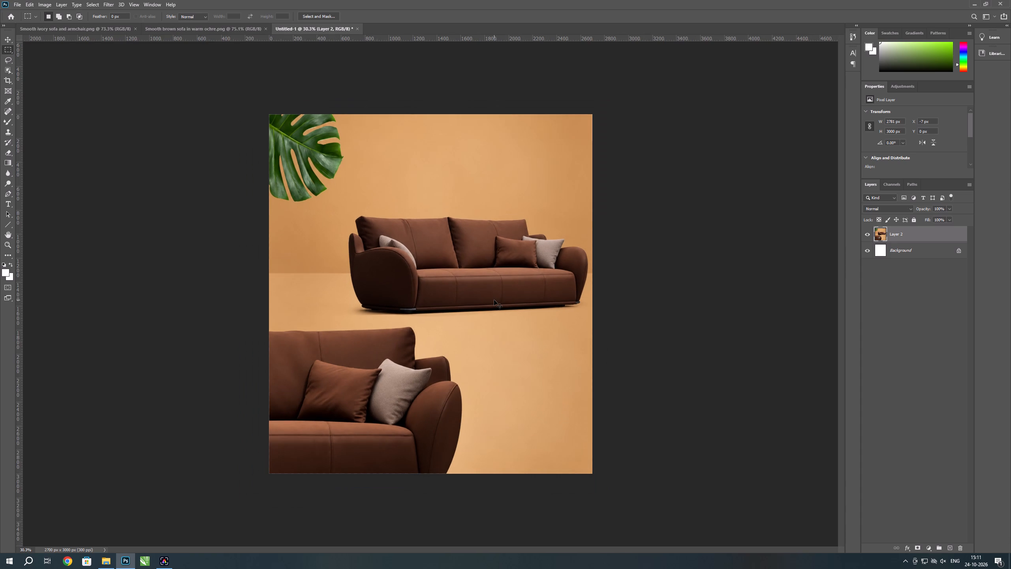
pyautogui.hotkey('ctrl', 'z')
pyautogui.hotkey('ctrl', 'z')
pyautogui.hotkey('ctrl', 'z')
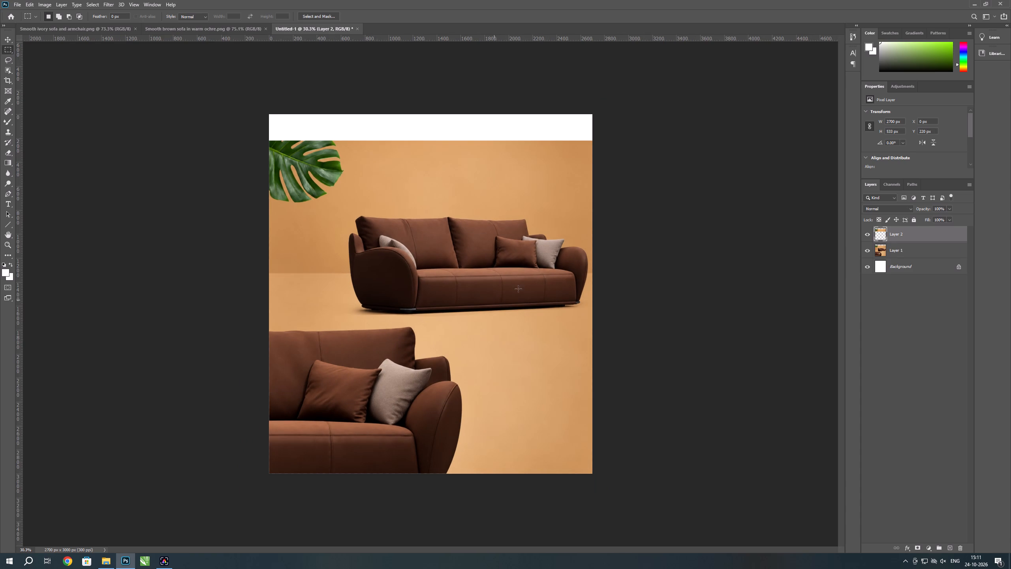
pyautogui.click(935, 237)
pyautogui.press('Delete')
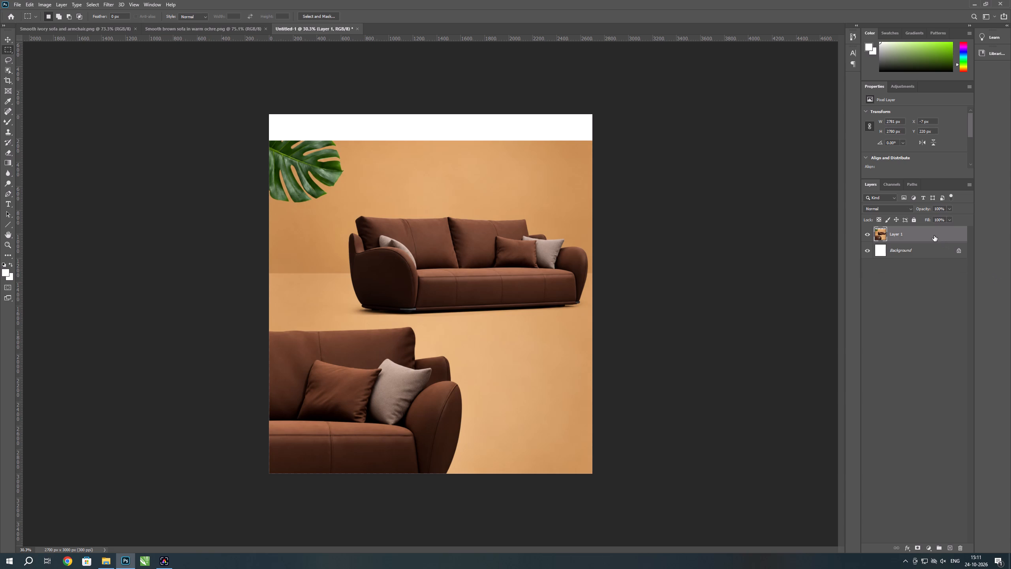
# Scale the sofa image proportionally to about 3000 px square, filling the canvas height, with its left edge about 193 px outside the canvas.
pyautogui.click(928, 229)
pyautogui.hotkey('ctrl', 't')
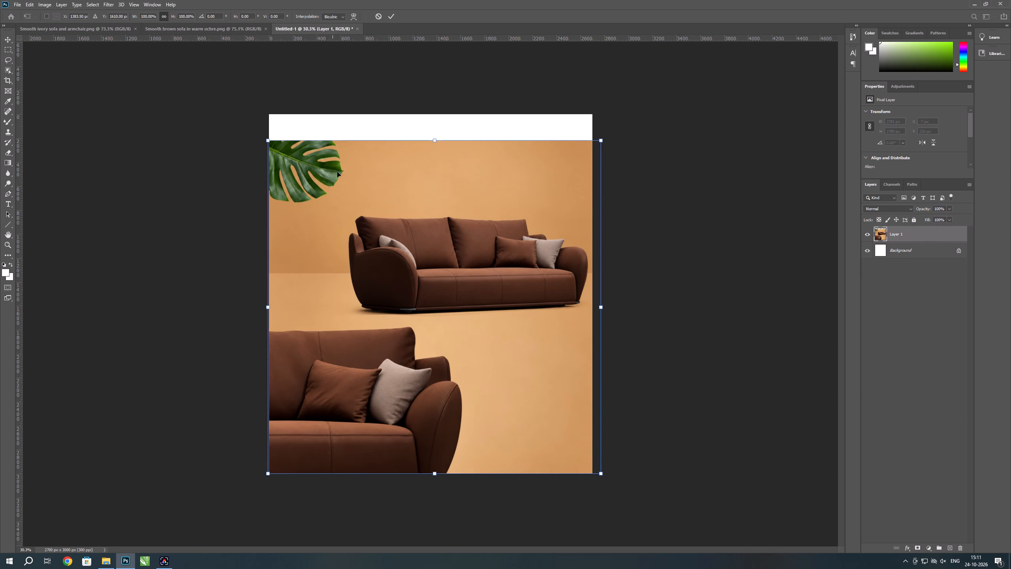
pyautogui.moveTo(429, 137); pyautogui.dragTo(444, 113)
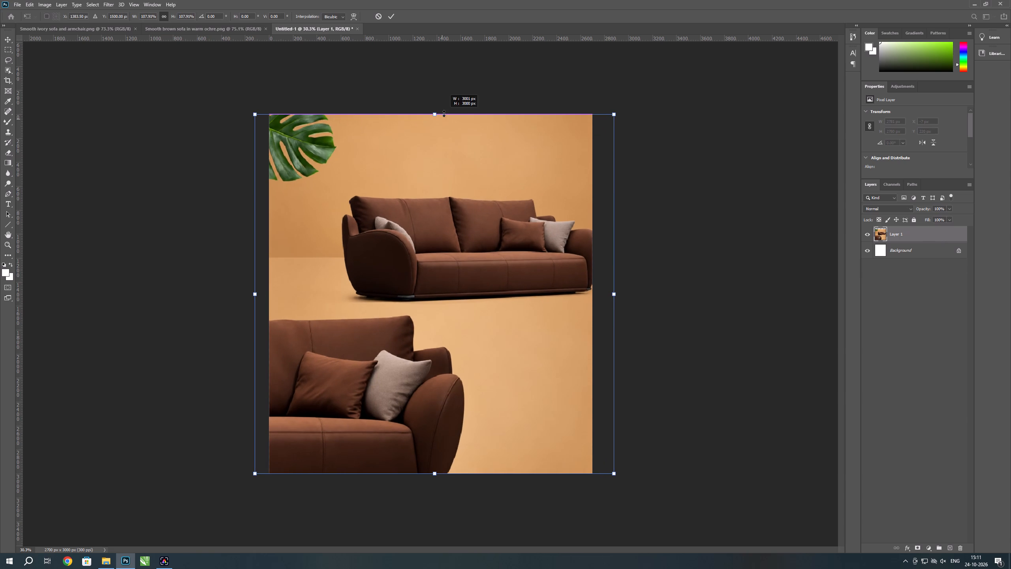
pyautogui.moveTo(444, 113); pyautogui.dragTo(445, 111)
pyautogui.moveTo(515, 235); pyautogui.dragTo(493, 234)
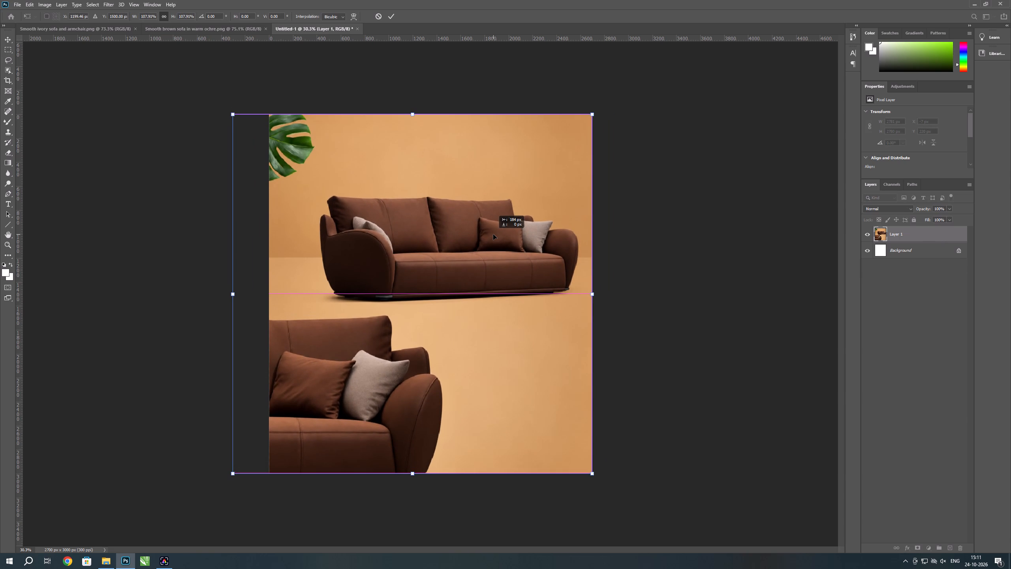
pyautogui.moveTo(493, 234); pyautogui.dragTo(497, 235)
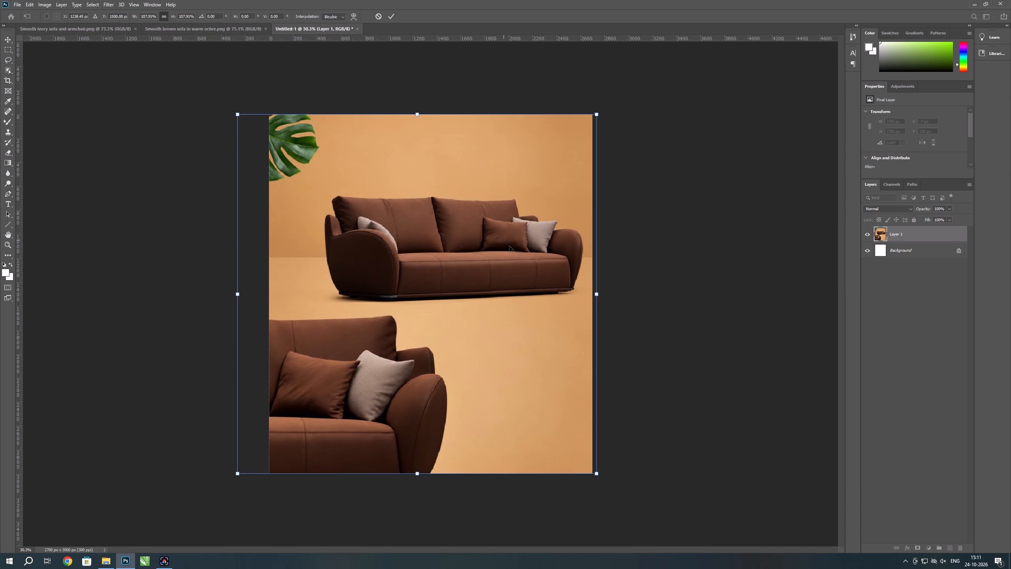
pyautogui.moveTo(239, 113); pyautogui.dragTo(246, 115)
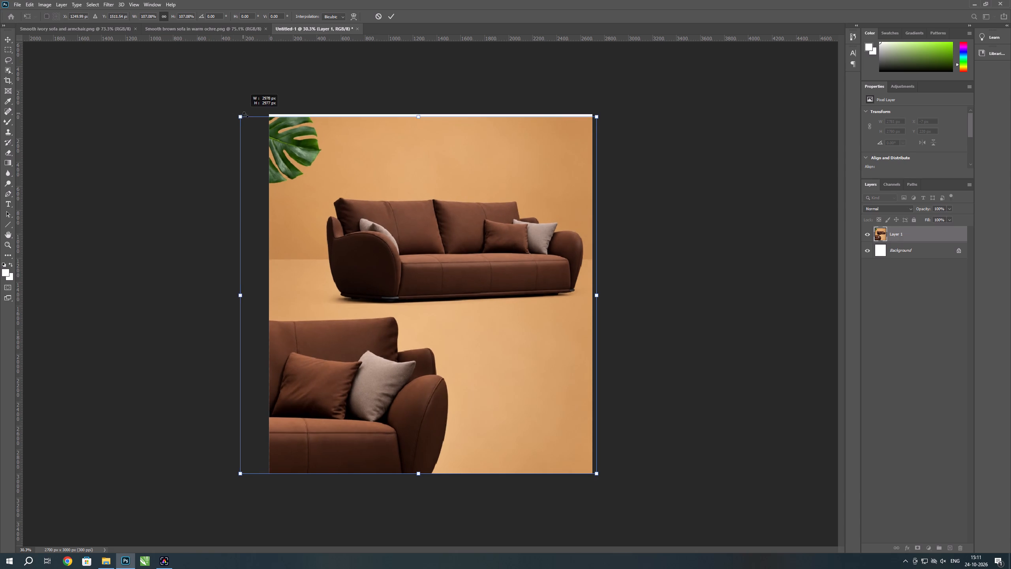
pyautogui.moveTo(246, 115); pyautogui.dragTo(260, 124)
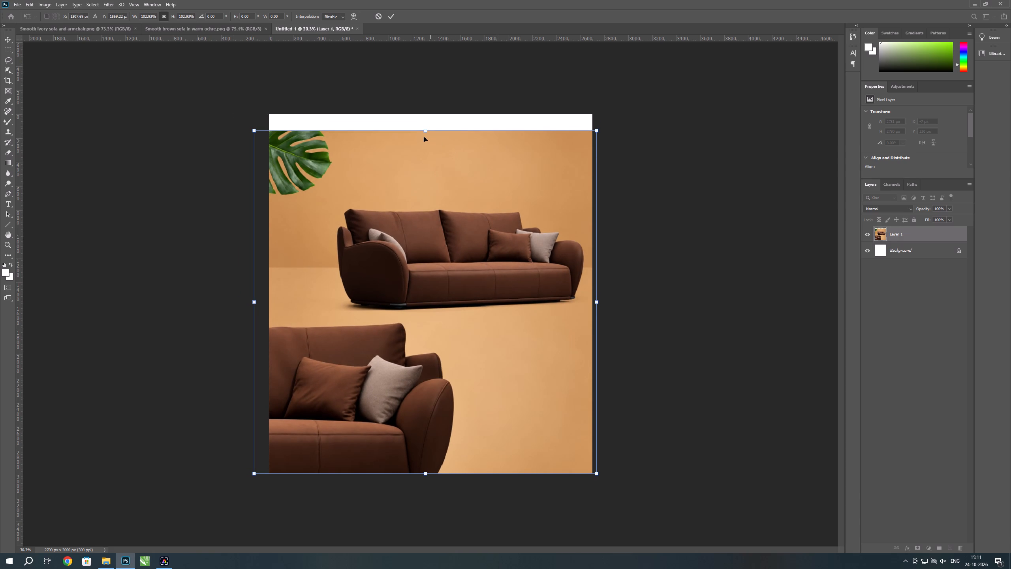
pyautogui.moveTo(425, 129); pyautogui.dragTo(421, 117)
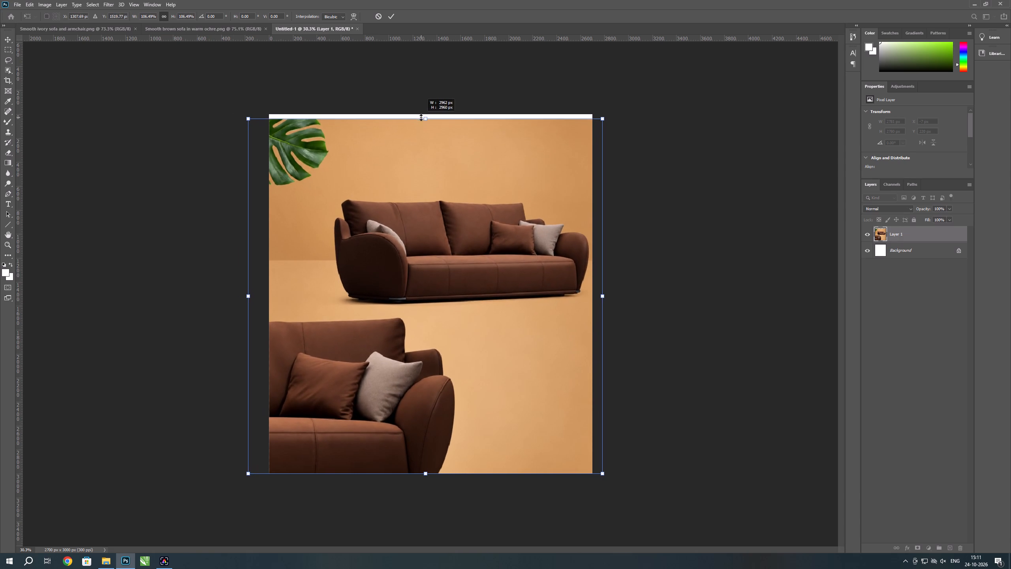
pyautogui.moveTo(421, 117); pyautogui.dragTo(419, 114)
pyautogui.press('Return')
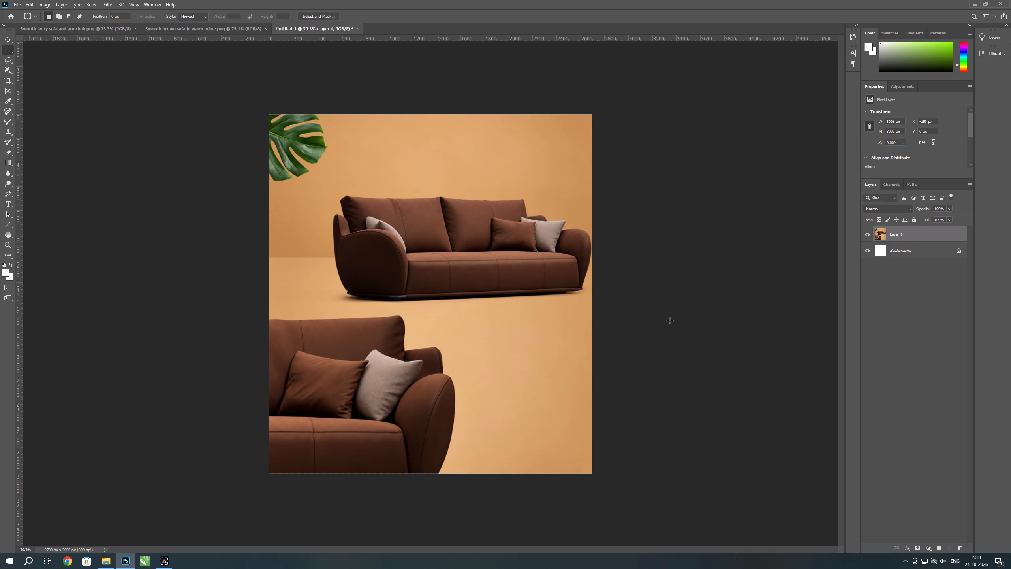
# Select the whole upper sofa with the Object Selection tool.
pyautogui.scroll(2, 383, 273)
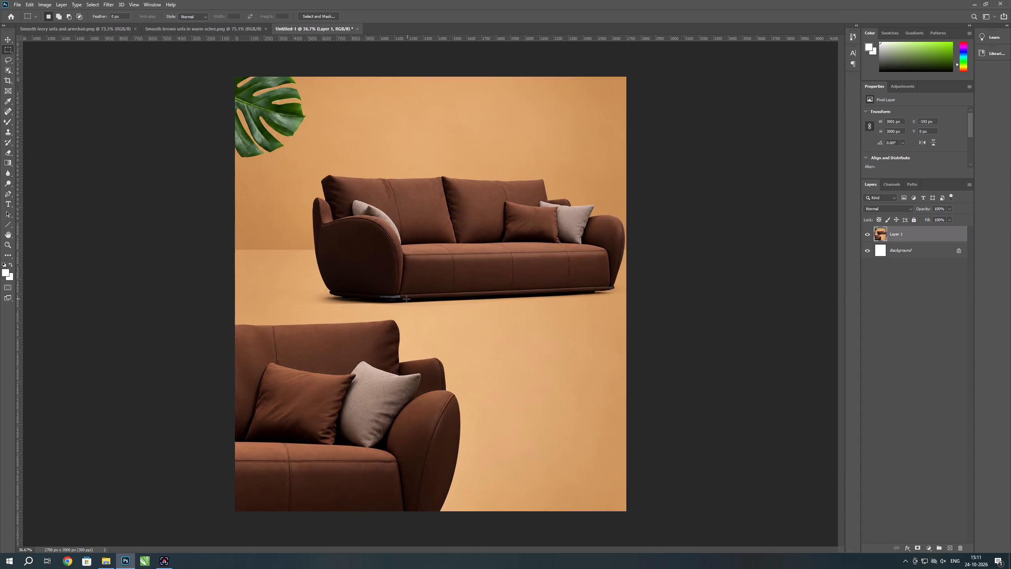
pyautogui.click(11, 67)
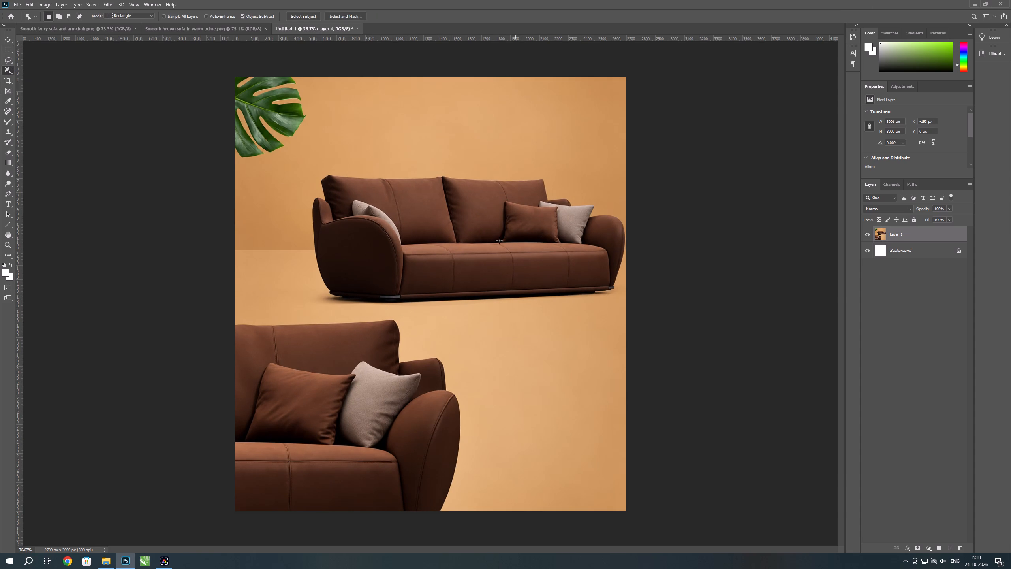
pyautogui.moveTo(304, 167); pyautogui.dragTo(633, 294)
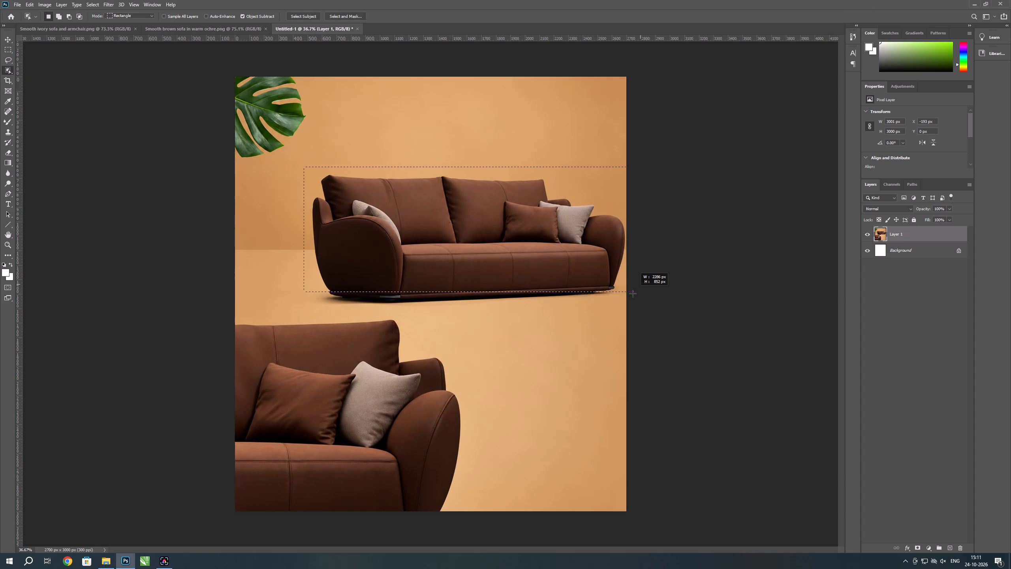
pyautogui.moveTo(633, 294); pyautogui.dragTo(632, 296)
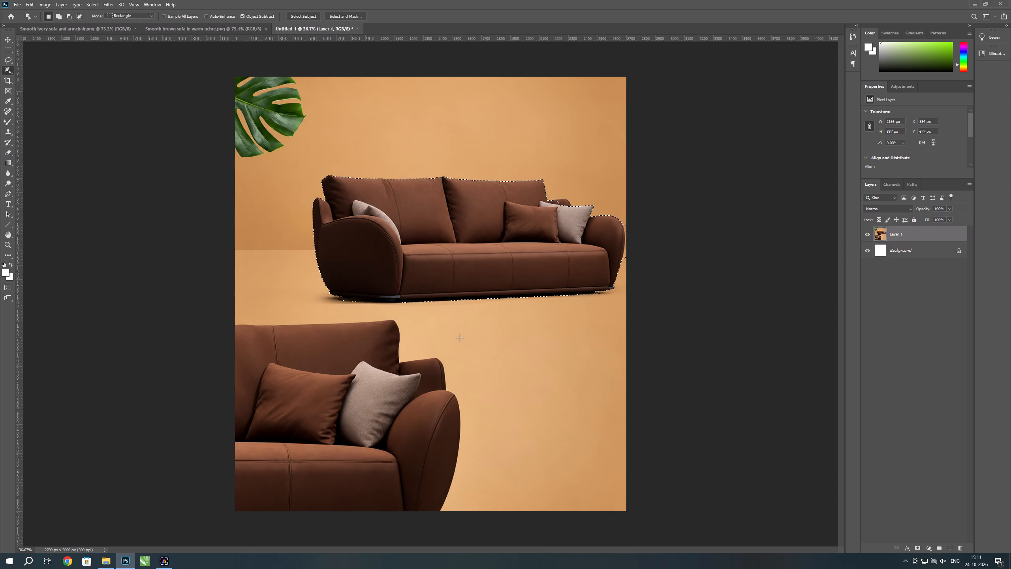
# Trace a Pen path along the upper sofa's bottom edge, above its dark shadow, from the left foot to the right foot.
pyautogui.scroll(5, 460, 335)
pyautogui.scroll(3, 334, 289)
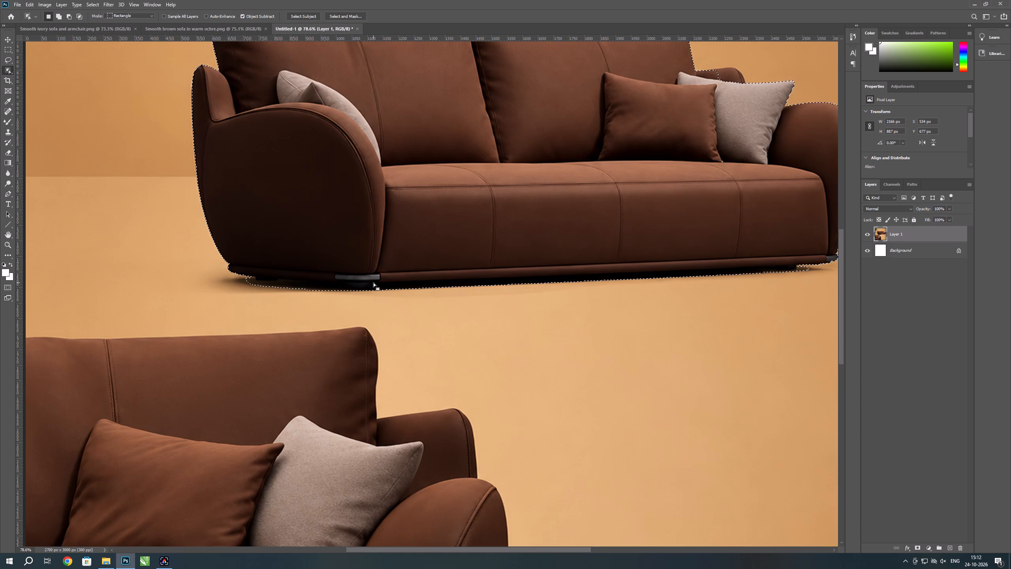
pyautogui.scroll(5, 256, 299)
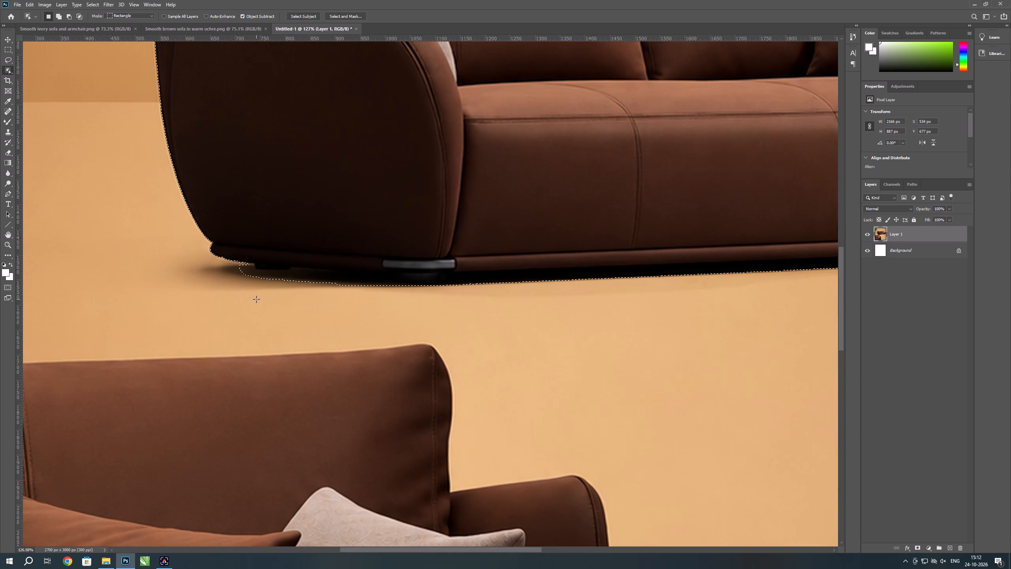
pyautogui.press('p')
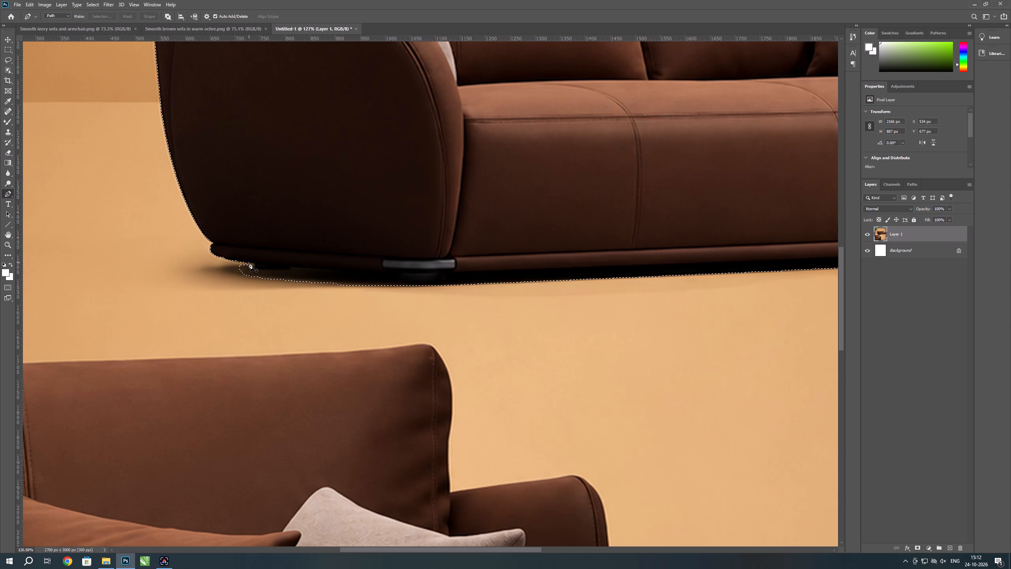
pyautogui.click(247, 263)
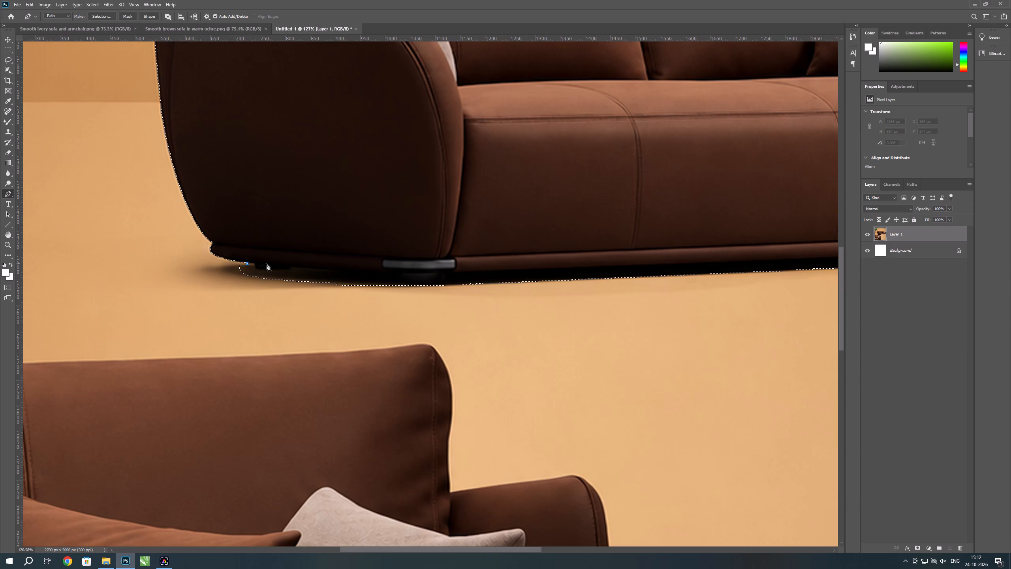
pyautogui.click(378, 274)
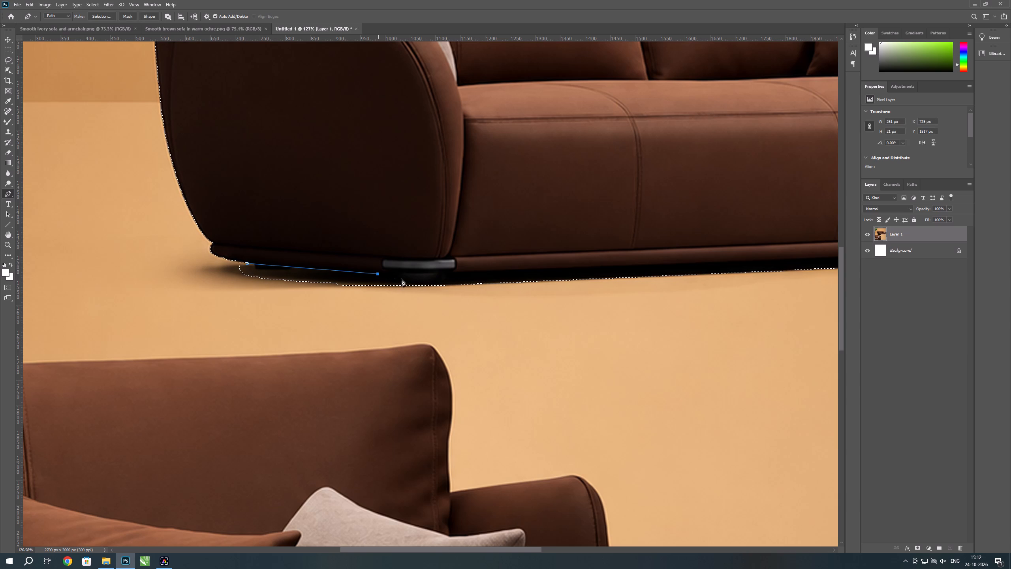
pyautogui.click(472, 272)
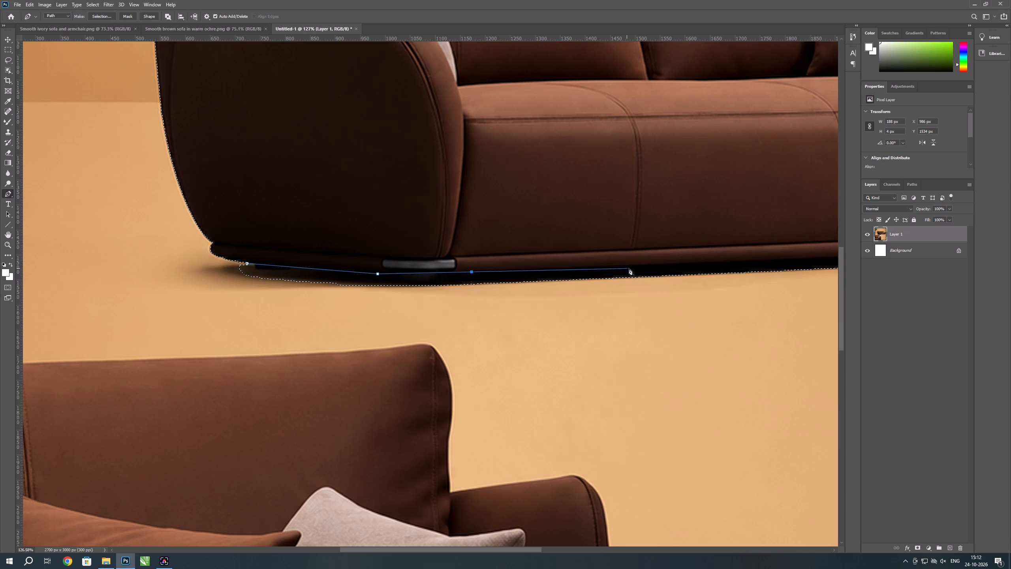
pyautogui.click(632, 266)
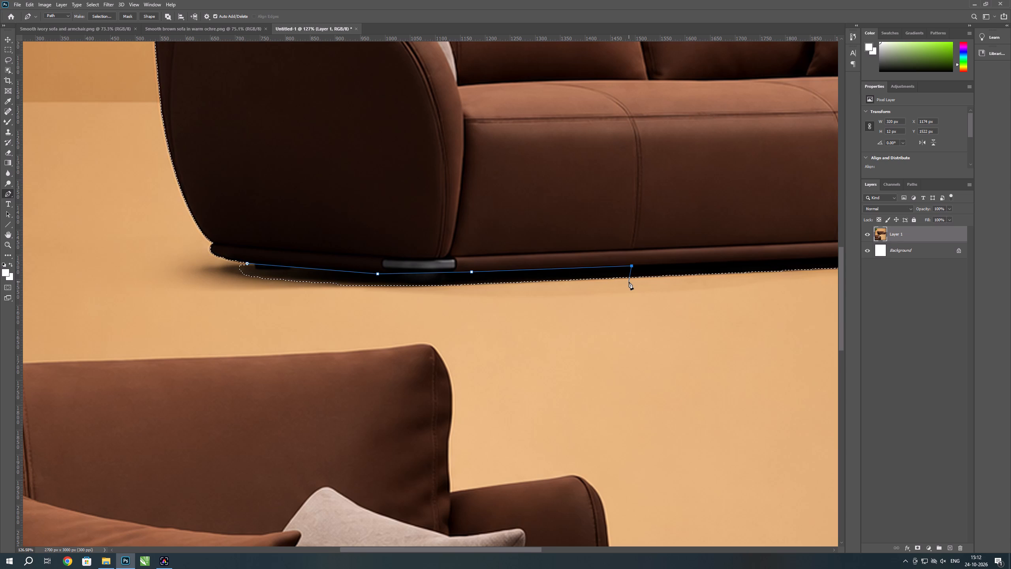
pyautogui.scroll(-4, 418, 313)
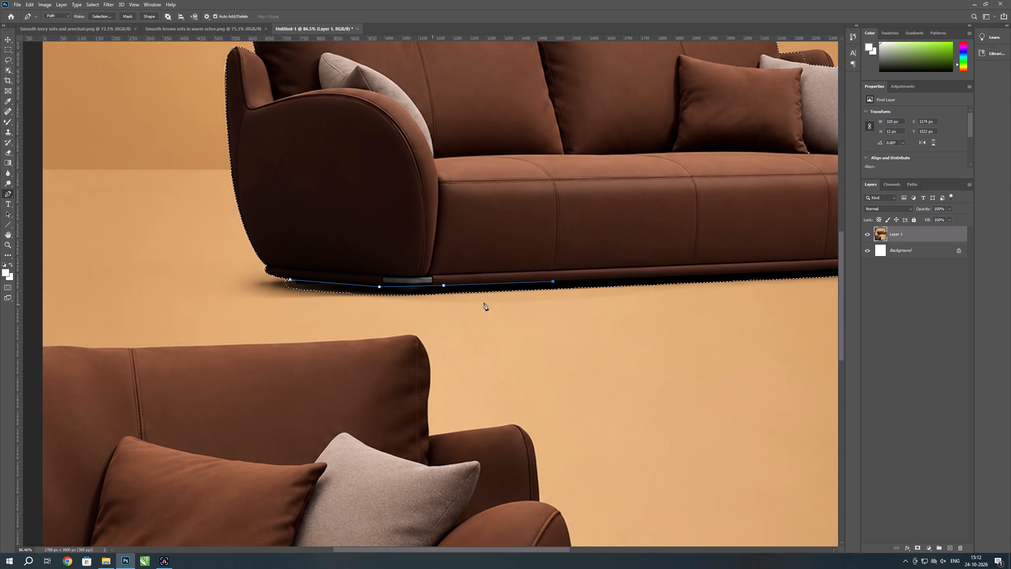
pyautogui.click(709, 275)
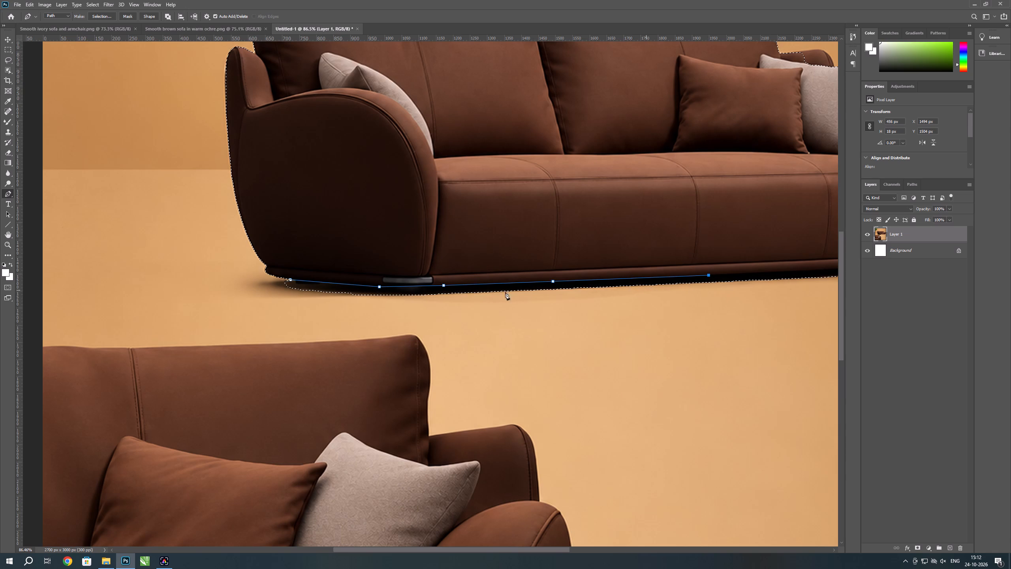
pyautogui.scroll(-7, 459, 292)
pyautogui.scroll(6, 708, 283)
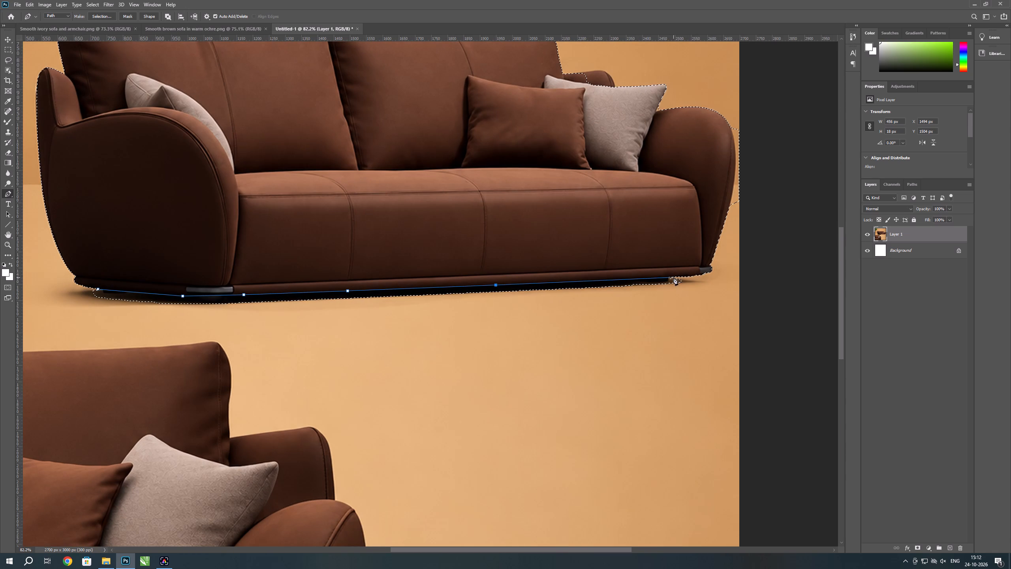
pyautogui.click(673, 277)
# Close the path around the floor shadow beneath the upper sofa and subtract it from the selection.
pyautogui.click(698, 283)
pyautogui.click(632, 317)
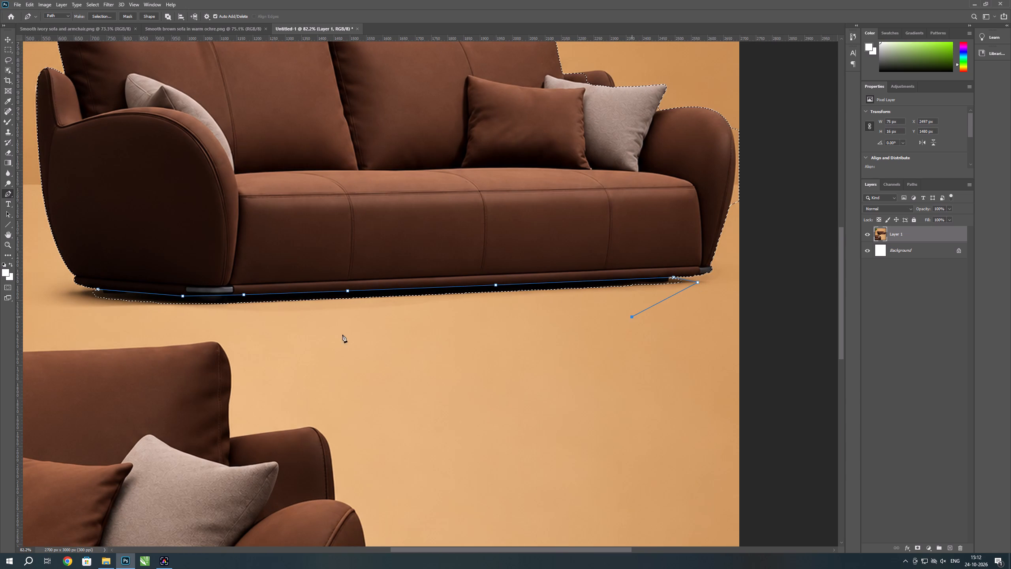
pyautogui.click(111, 322)
pyautogui.click(73, 303)
pyautogui.click(81, 291)
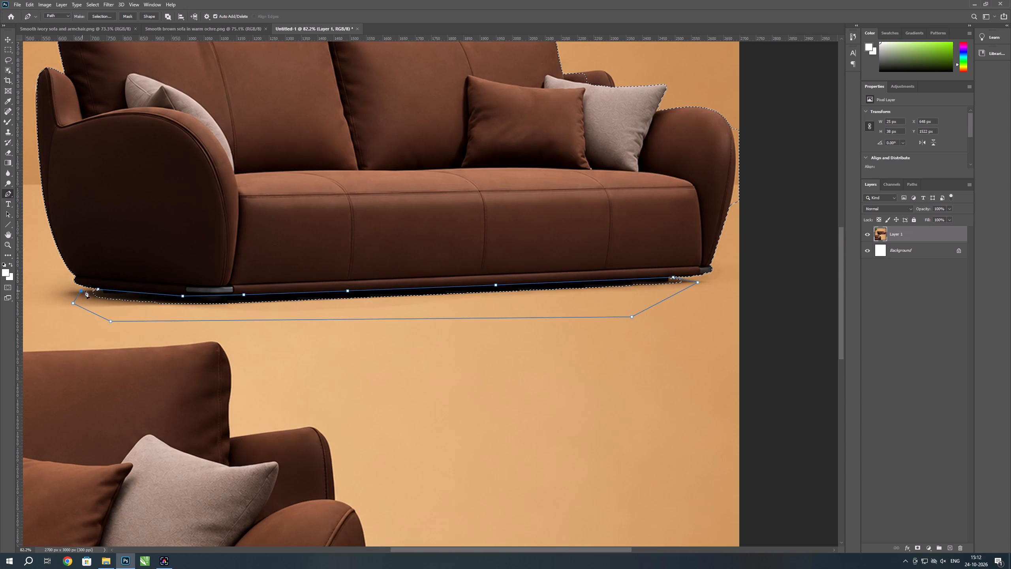
pyautogui.click(98, 289)
pyautogui.hotkey('ctrl', 'shift', 'Return')
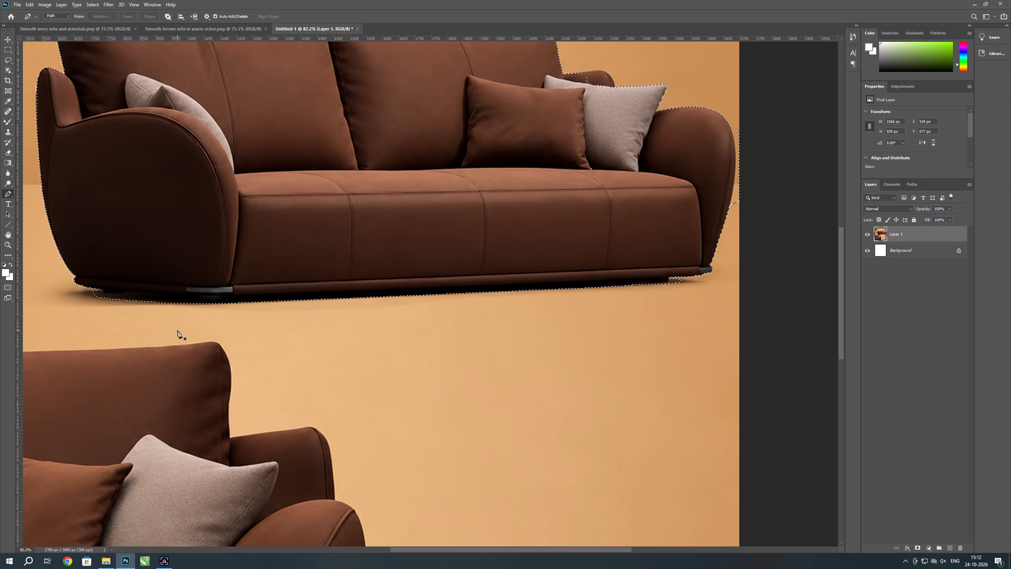
pyautogui.hotkey('ctrl', 'z')
pyautogui.hotkey('ctrl', 'alt', 'Return')
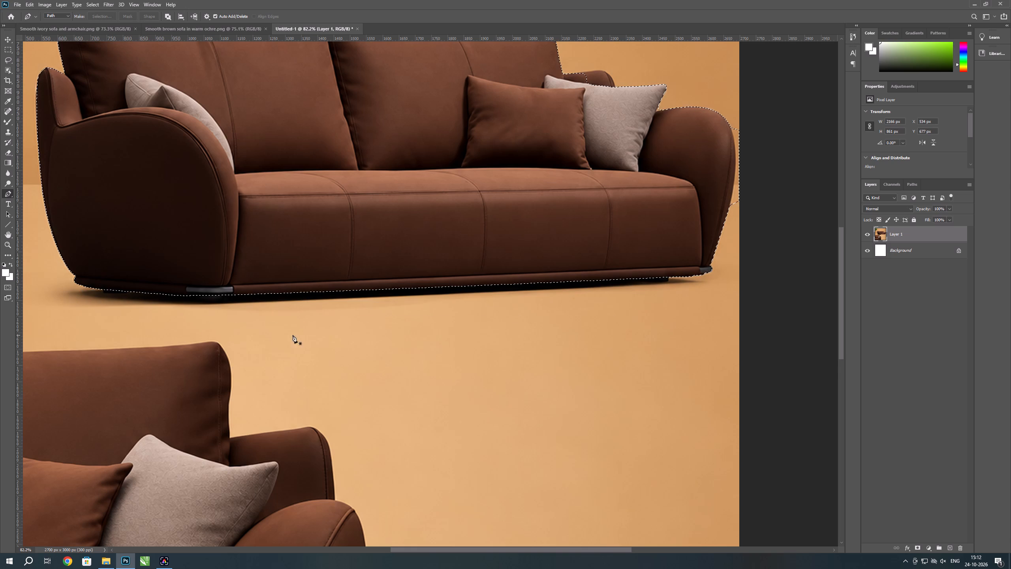
# Trace a Pen path along the base of the sofa's left armrest and the lower edge of its front metal foot plate.
pyautogui.scroll(-5, 327, 332)
pyautogui.scroll(5, 0, 318)
pyautogui.scroll(3, 268, 309)
pyautogui.scroll(-3, 329, 365)
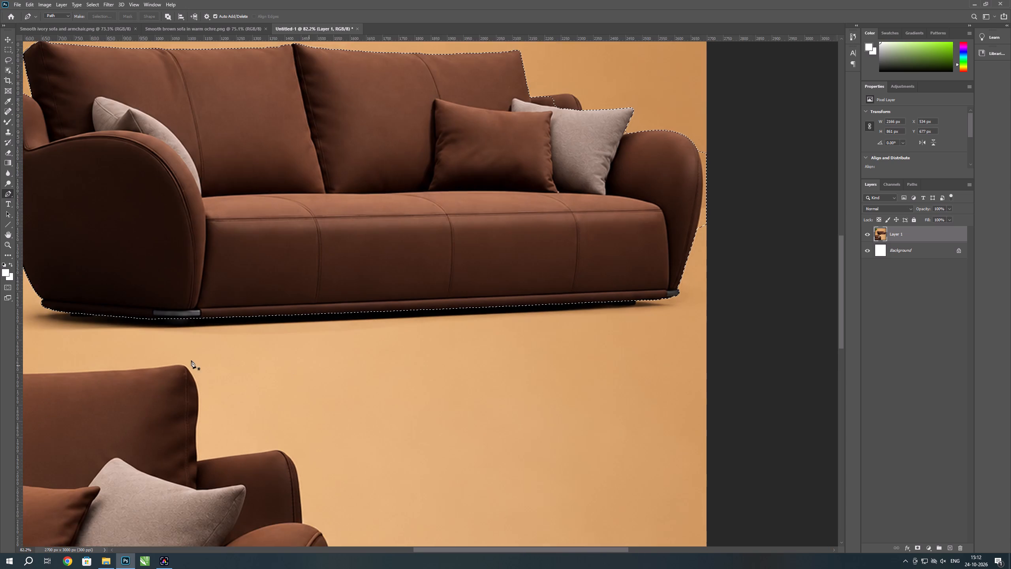
pyautogui.scroll(3, 83, 359)
pyautogui.press('space')
pyautogui.press('space')
pyautogui.press('space')
pyautogui.press('space')
pyautogui.press('space')
pyautogui.press('space')
pyautogui.press('space')
pyautogui.press('space')
pyautogui.press('space')
pyautogui.press('space')
pyautogui.press('space')
pyautogui.press('space')
pyautogui.press('space')
pyautogui.moveTo(137, 316); pyautogui.dragTo(392, 328)
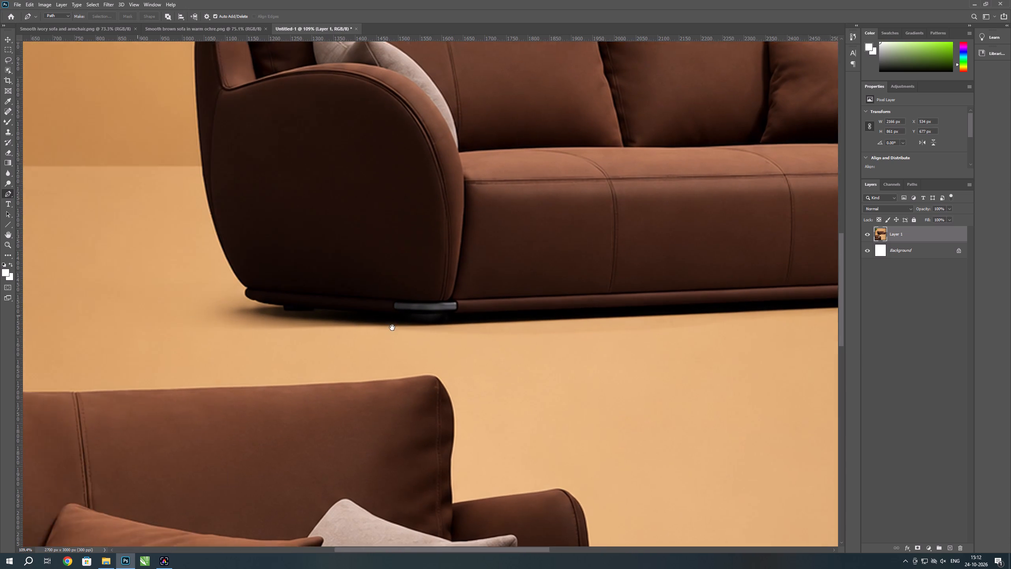
pyautogui.moveTo(392, 328); pyautogui.dragTo(410, 330)
pyautogui.scroll(5, 472, 313)
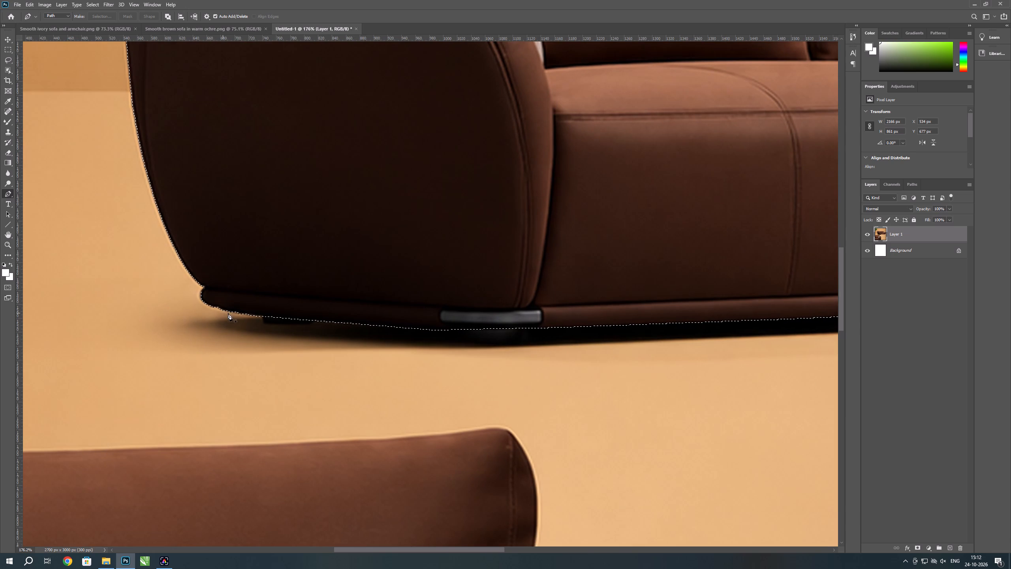
pyautogui.click(239, 313)
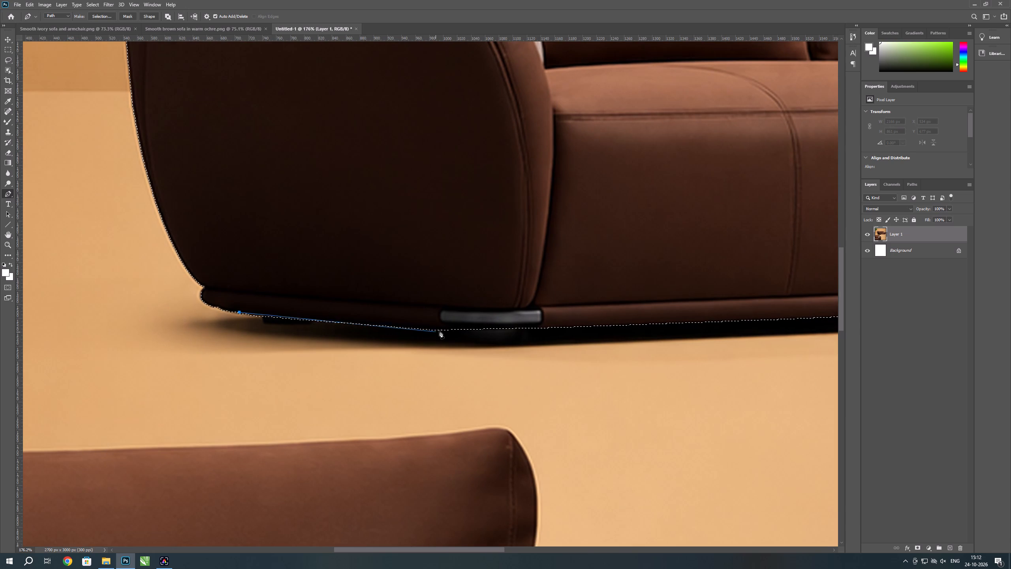
pyautogui.click(445, 329)
pyautogui.click(450, 326)
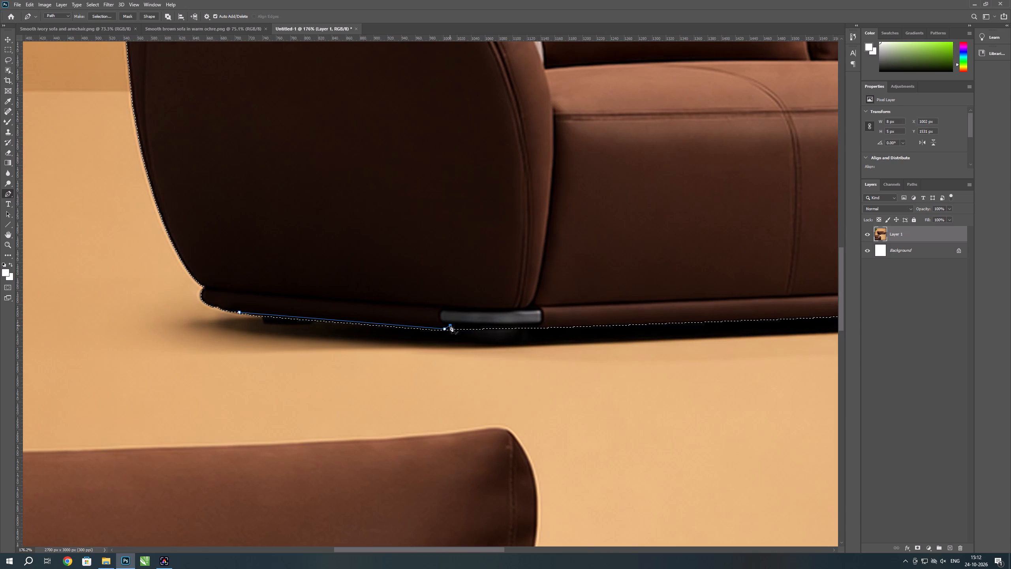
pyautogui.click(443, 322)
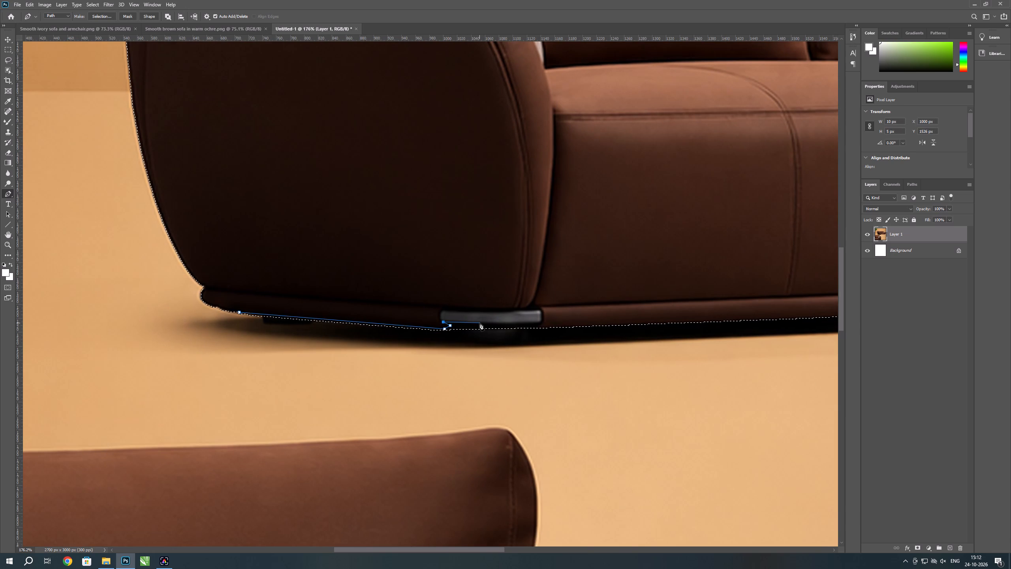
pyautogui.click(484, 324)
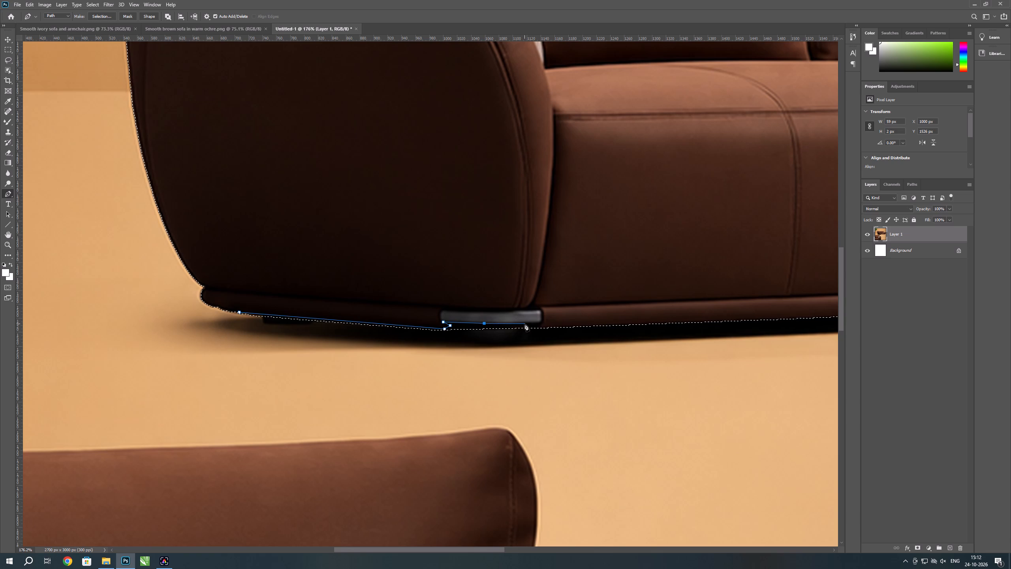
pyautogui.click(525, 324)
pyautogui.click(541, 323)
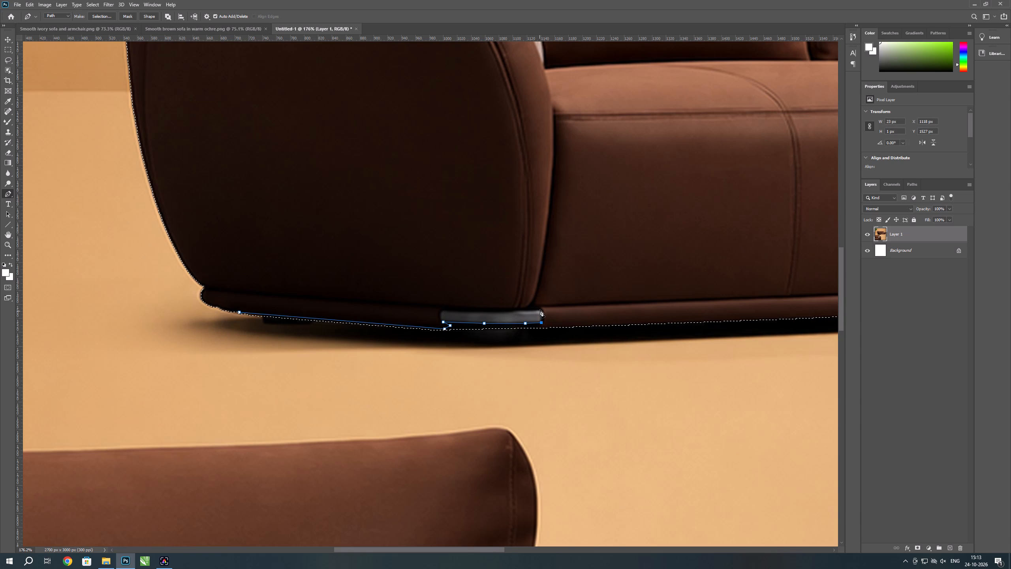
pyautogui.click(540, 310)
pyautogui.click(540, 307)
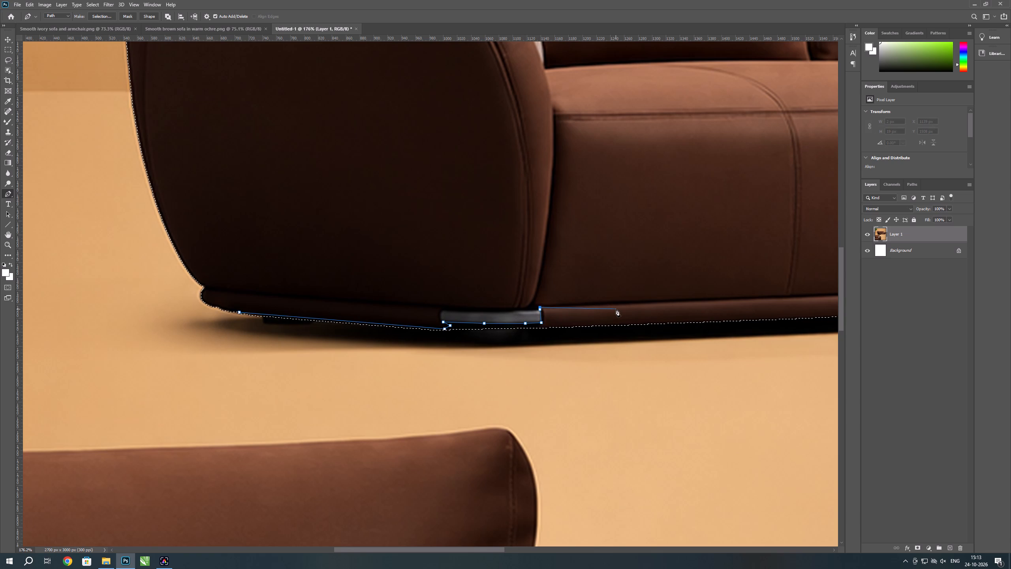
pyautogui.hotkey('ctrl', 'z')
pyautogui.hotkey('ctrl', 'z')
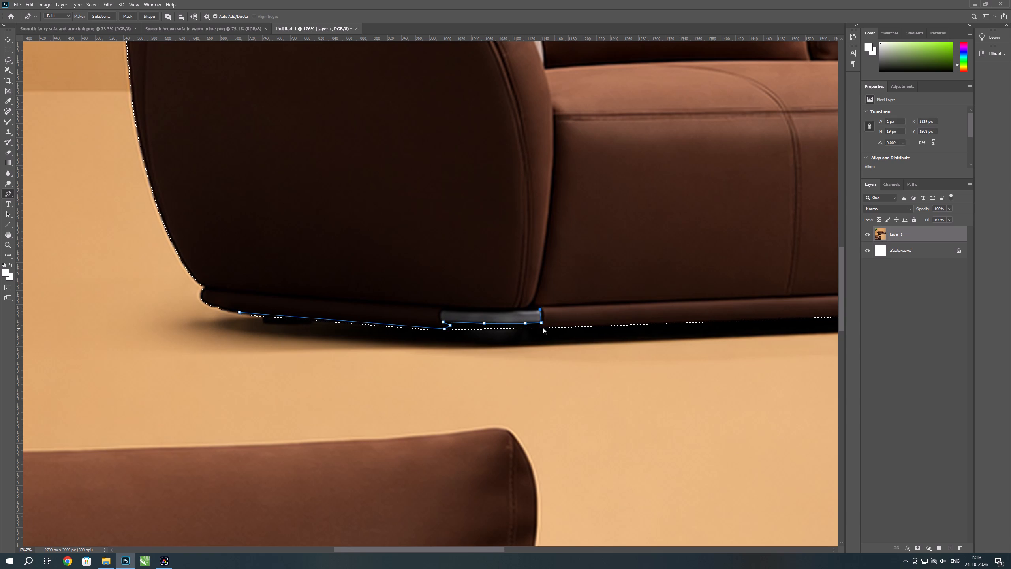
# Close the path around the shadow below the left armrest and foot plate, and subtract it from the selection.
pyautogui.click(540, 328)
pyautogui.scroll(-5, 515, 330)
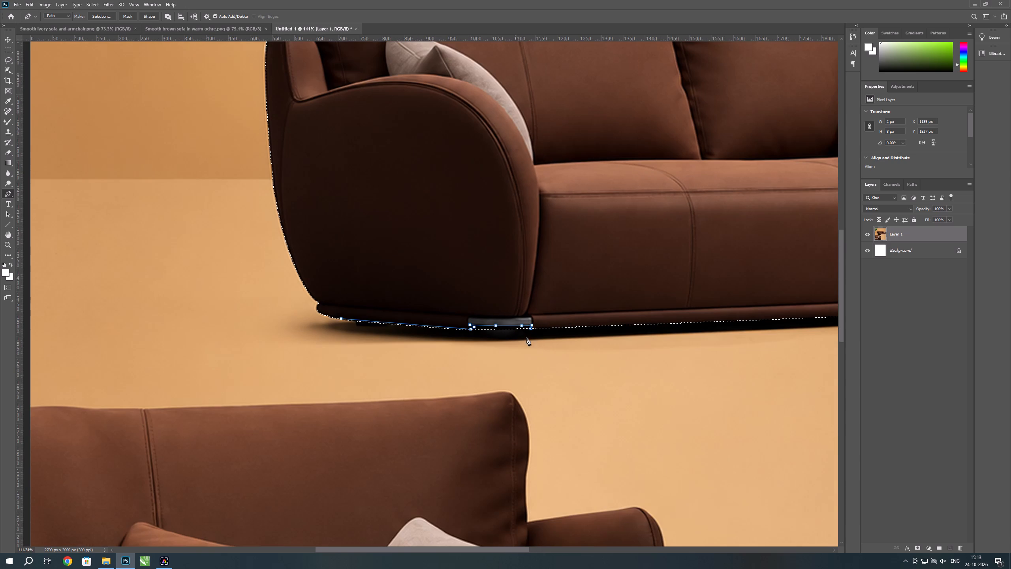
pyautogui.click(529, 340)
pyautogui.click(470, 341)
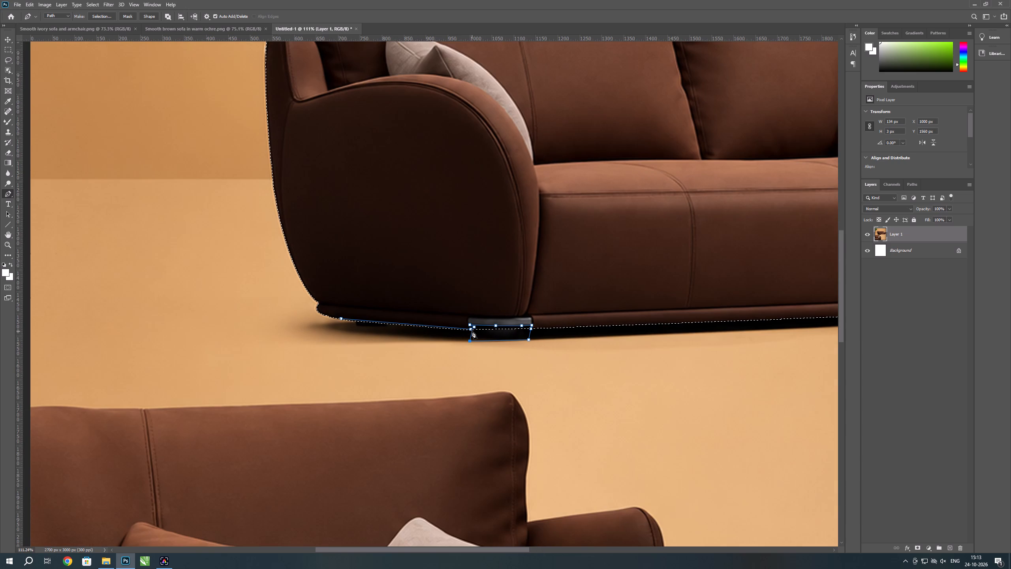
pyautogui.click(472, 331)
pyautogui.hotkey('ctrl', 'z')
pyautogui.click(336, 326)
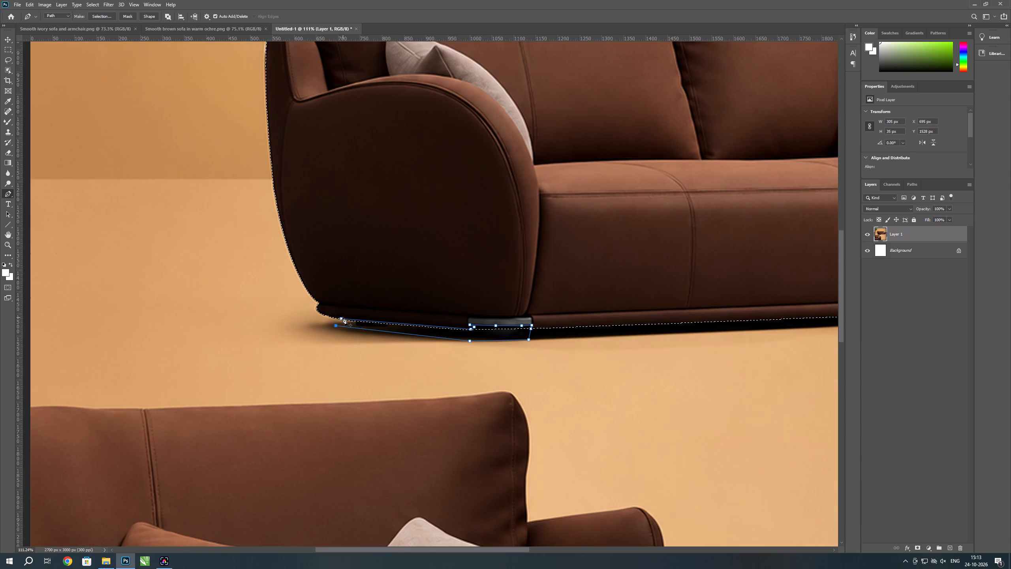
pyautogui.click(340, 319)
pyautogui.hotkey('ctrl', 'shift', 'Return')
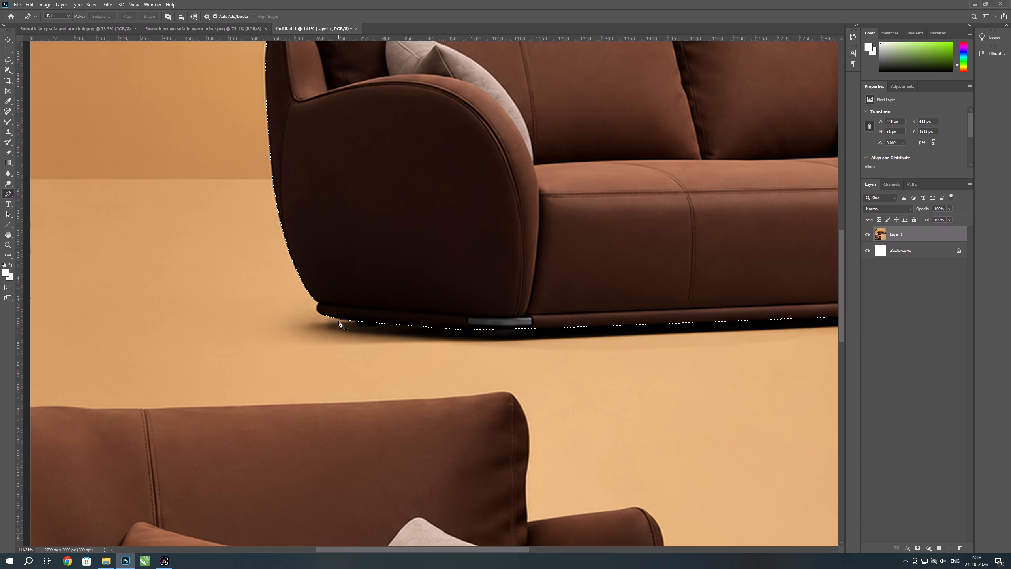
pyautogui.hotkey('ctrl', 'z')
pyautogui.hotkey('ctrl', 'alt', 'Return')
# Examine the selection outline along the upper sofa's bottom edge, from the left armrest to the right foot.
pyautogui.scroll(-2, 334, 321)
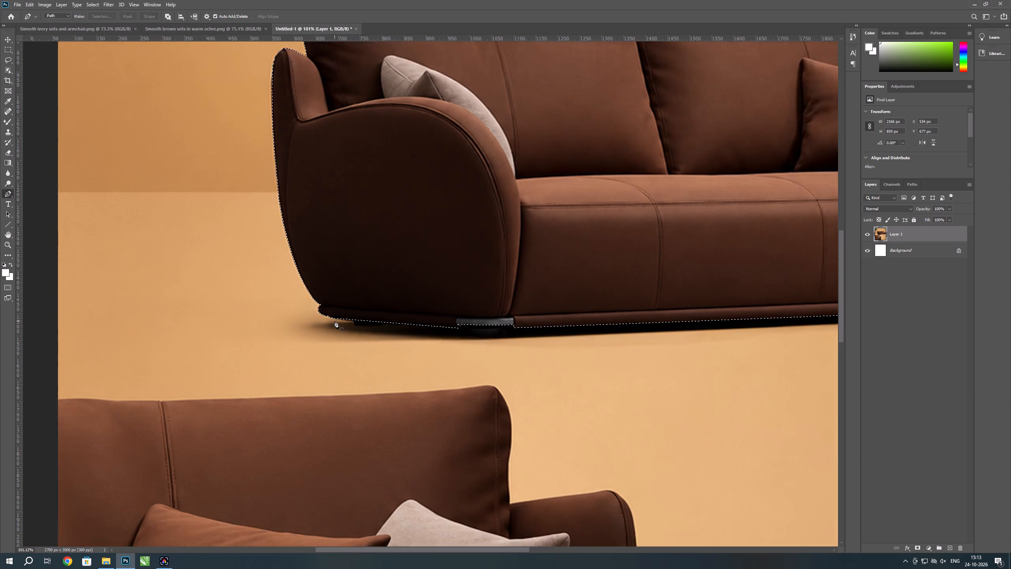
pyautogui.scroll(-3, 334, 321)
pyautogui.scroll(2, 401, 351)
pyautogui.scroll(-4, 362, 361)
pyautogui.scroll(5, 456, 341)
pyautogui.scroll(3, 669, 327)
pyautogui.press('space')
pyautogui.press('space')
pyautogui.press('space')
pyautogui.press('space')
pyautogui.press('space')
pyautogui.press('space')
pyautogui.press('space')
pyautogui.press('space')
pyautogui.press('space')
pyautogui.press('space')
pyautogui.press('space')
pyautogui.press('space')
pyautogui.press('space')
pyautogui.press('space')
pyautogui.press('space')
pyautogui.press('space')
pyautogui.press('space')
pyautogui.press('space')
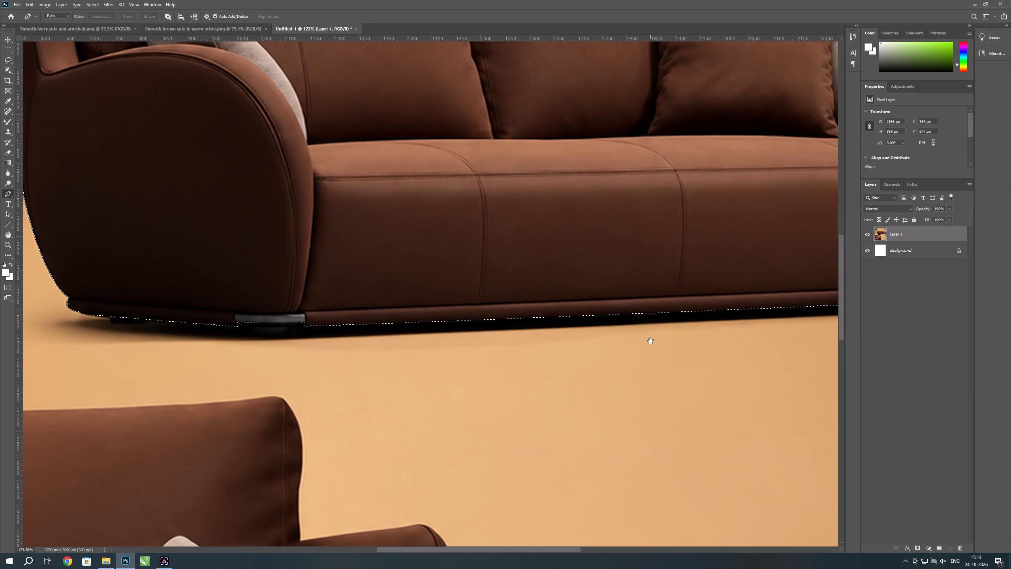
pyautogui.moveTo(650, 341); pyautogui.dragTo(414, 343)
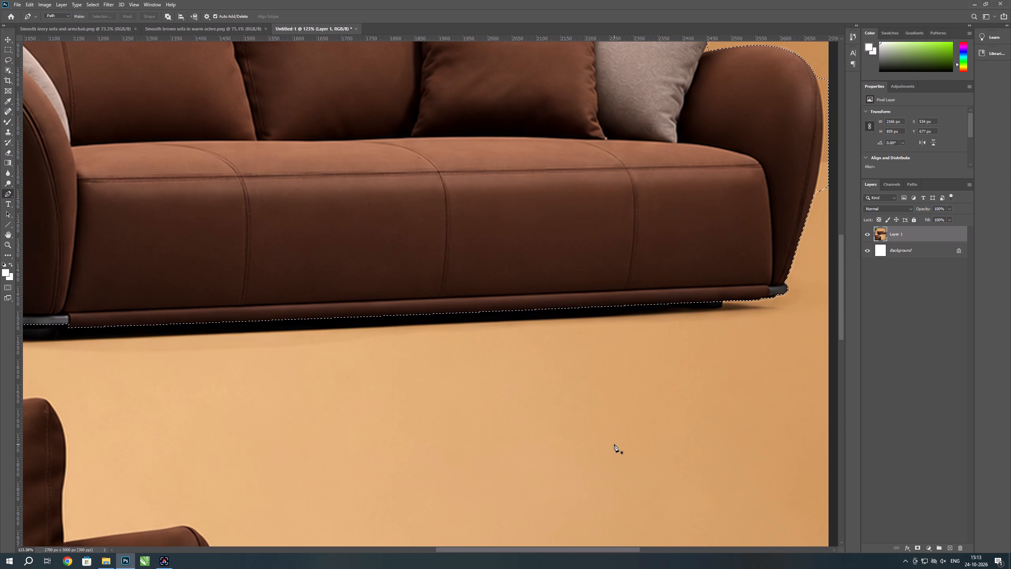
pyautogui.scroll(4, 790, 289)
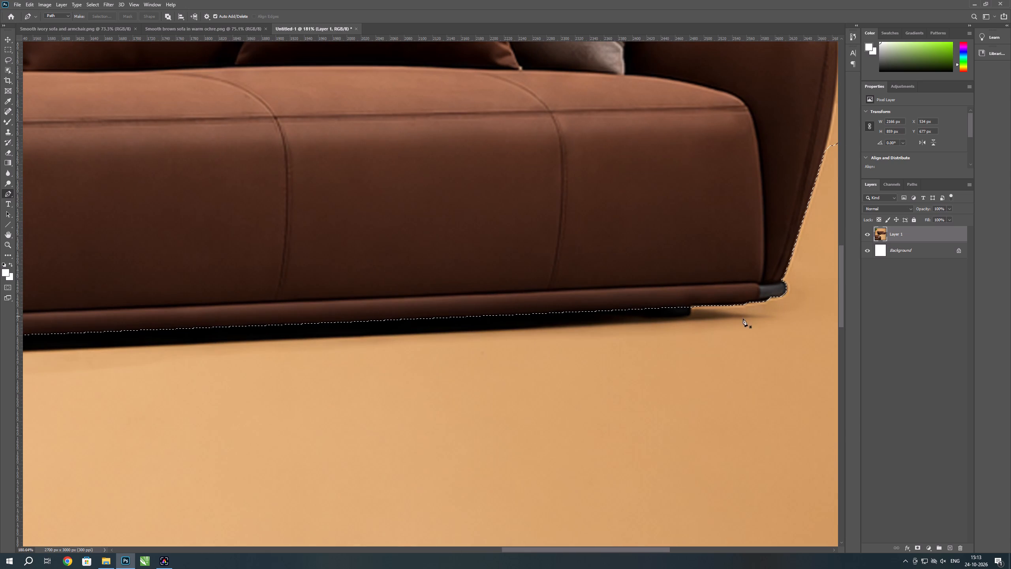
pyautogui.scroll(-5, 488, 351)
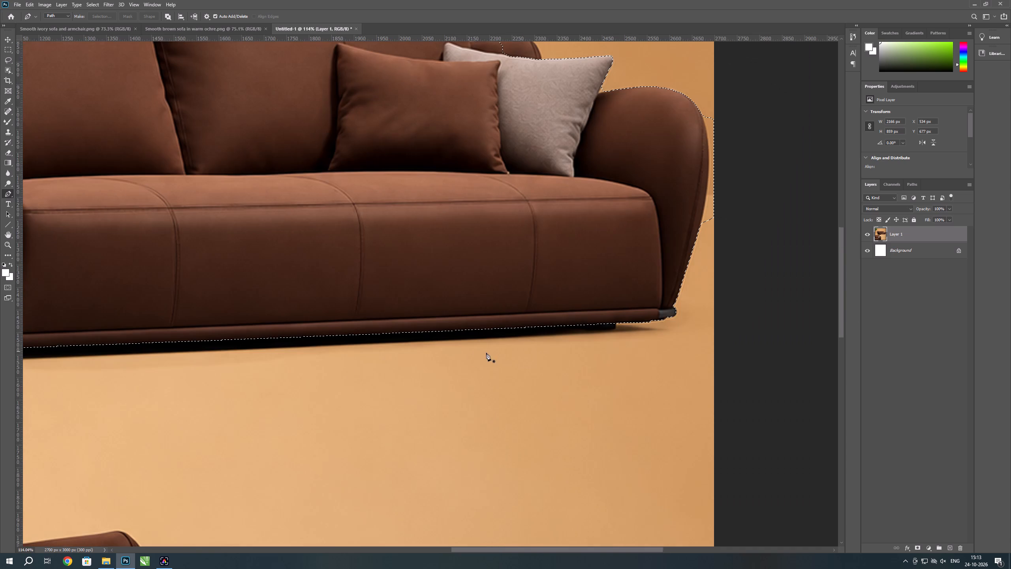
pyautogui.scroll(-5, 357, 347)
pyautogui.scroll(7, 140, 354)
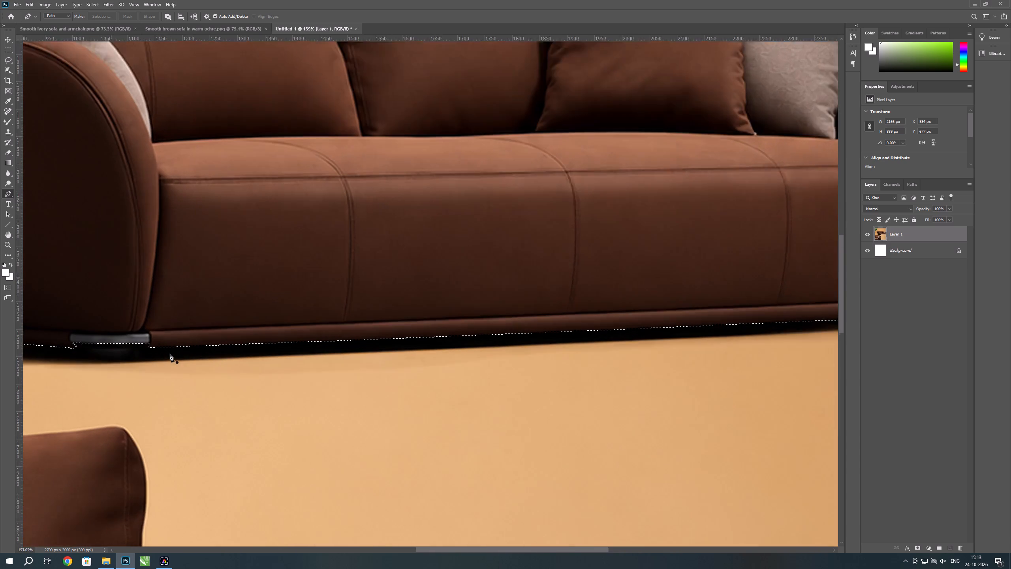
# Trace a Pen path along the sofa's bottom edge from the middle of the seat front to the right metal foot.
pyautogui.scroll(1, 169, 354)
pyautogui.press('space')
pyautogui.press('space')
pyautogui.press('space')
pyautogui.press('space')
pyautogui.press('space')
pyautogui.press('space')
pyautogui.press('space')
pyautogui.press('space')
pyautogui.press('space')
pyautogui.press('space')
pyautogui.press('space')
pyautogui.press('space')
pyautogui.press('space')
pyautogui.press('space')
pyautogui.press('space')
pyautogui.press('space')
pyautogui.press('space')
pyautogui.moveTo(682, 350); pyautogui.dragTo(528, 373)
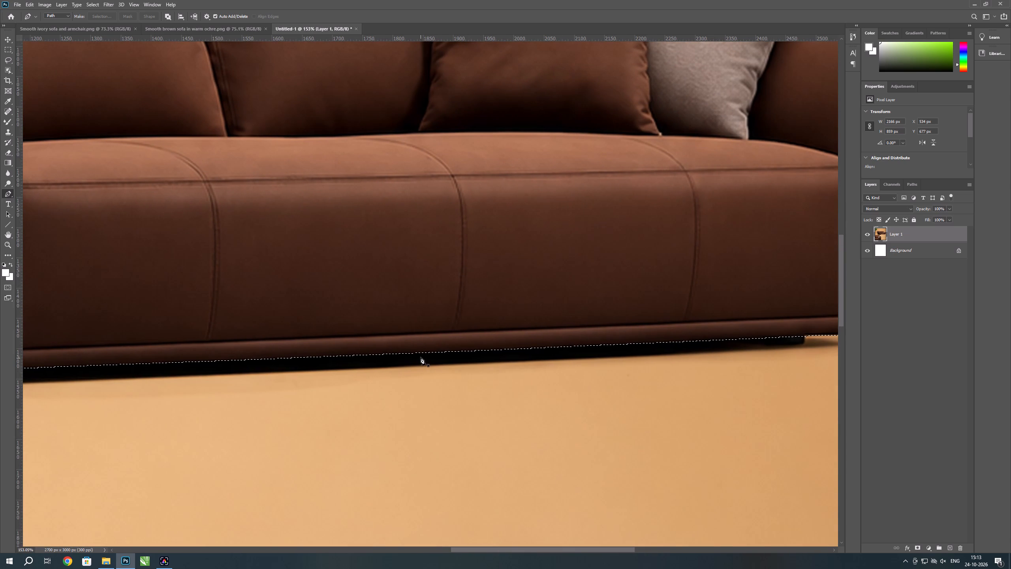
pyautogui.click(397, 354)
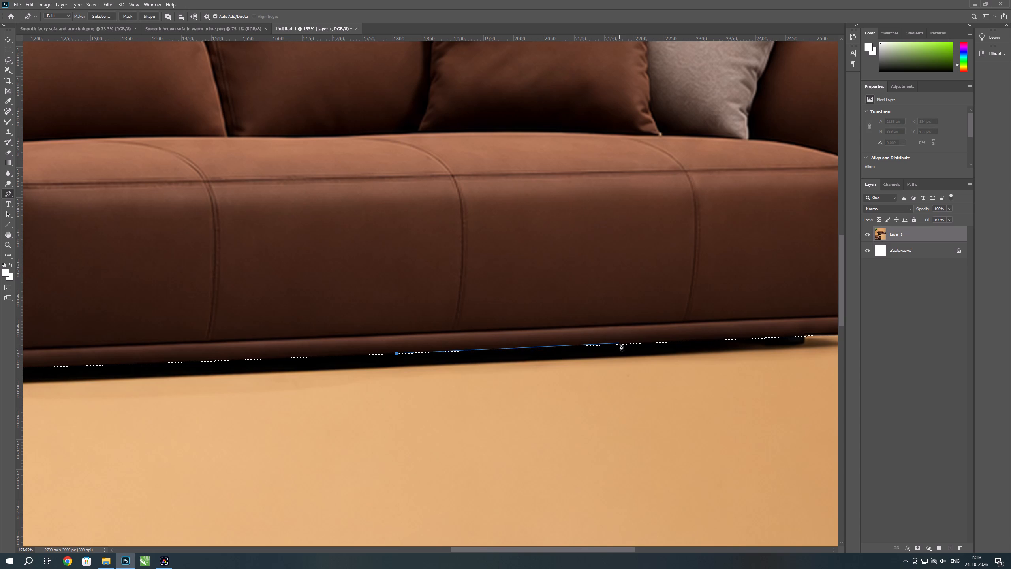
pyautogui.click(622, 343)
pyautogui.click(800, 335)
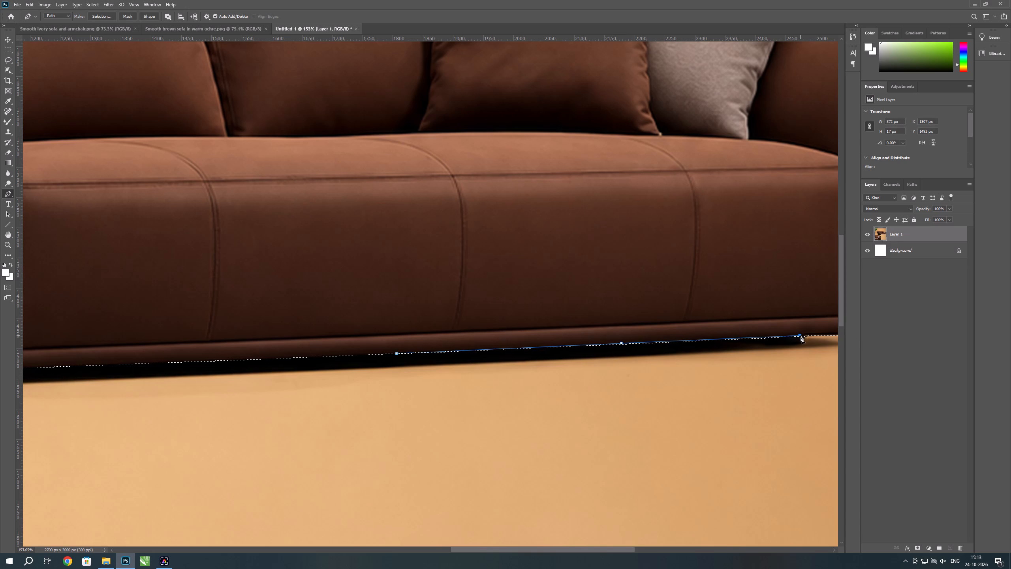
pyautogui.press('space')
pyautogui.press('space')
pyautogui.press('space')
pyautogui.press('space')
pyautogui.press('space')
pyautogui.press('space')
pyautogui.press('space')
pyautogui.press('space')
pyautogui.moveTo(787, 348); pyautogui.dragTo(486, 357)
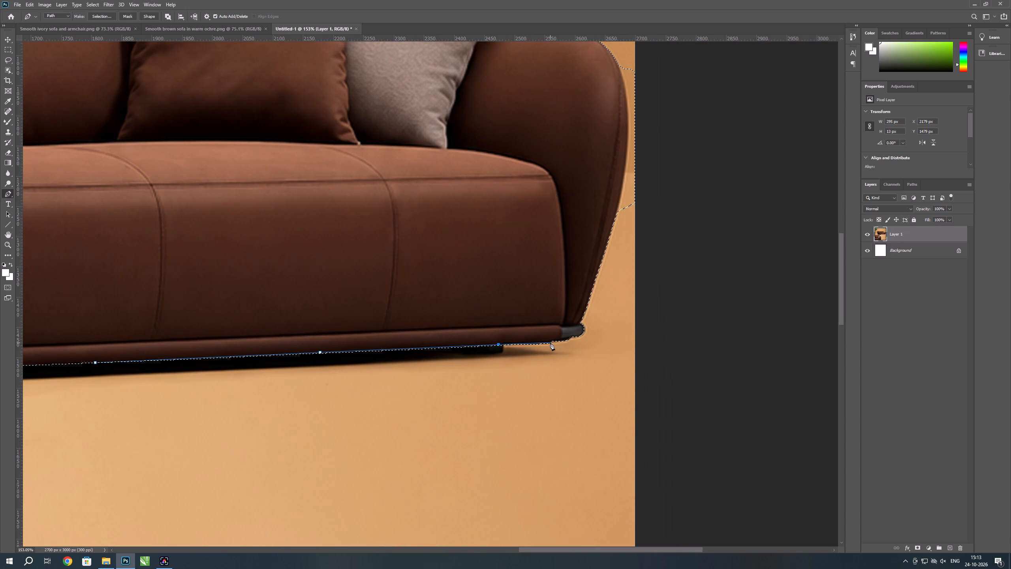
pyautogui.click(550, 343)
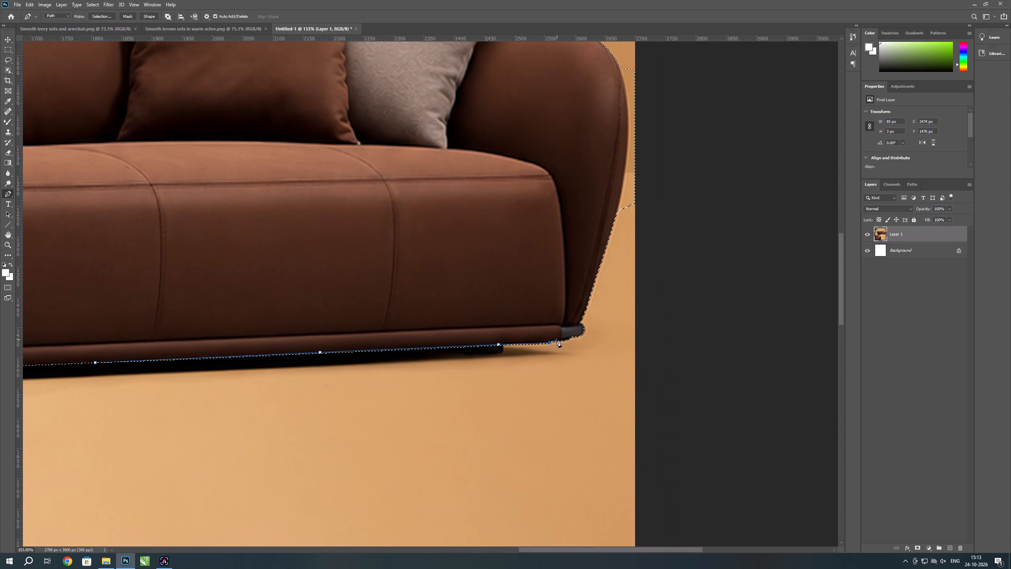
pyautogui.click(558, 340)
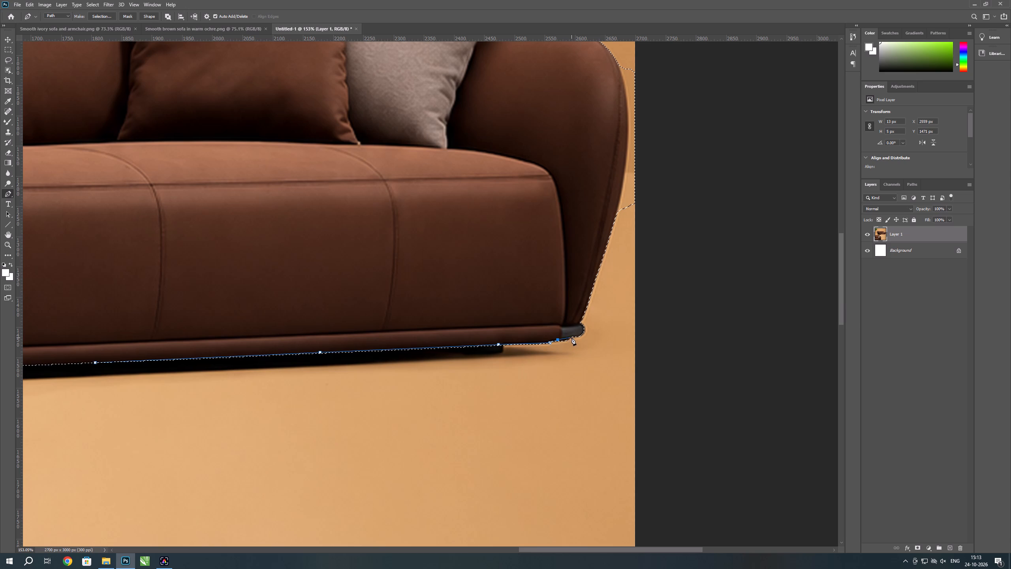
pyautogui.click(571, 337)
# Close the path through the floor below the sofa's right half and subtract the enclosed area from the selection.
pyautogui.scroll(-2, 592, 382)
pyautogui.click(592, 382)
pyautogui.click(166, 414)
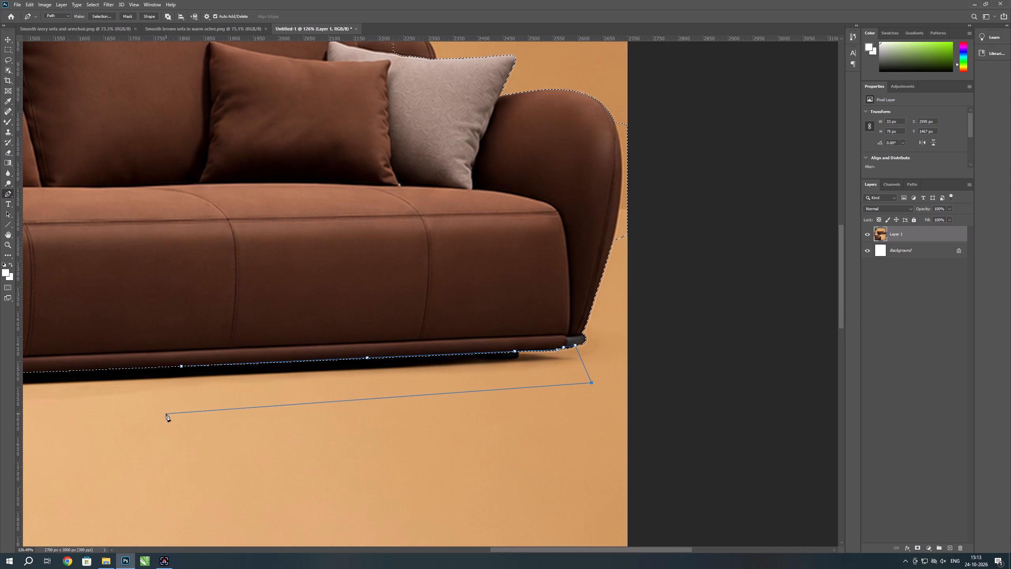
pyautogui.click(183, 366)
pyautogui.hotkey('ctrl', 'shift', 'Return')
pyautogui.hotkey('ctrl', 'z')
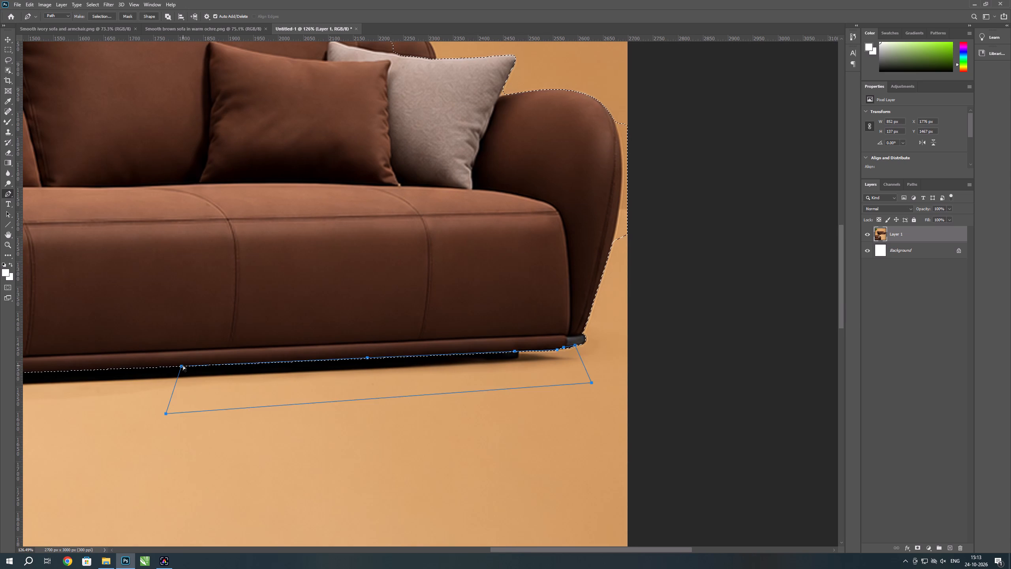
pyautogui.hotkey('ctrl', 'alt', 'Return')
pyautogui.scroll(5, 579, 345)
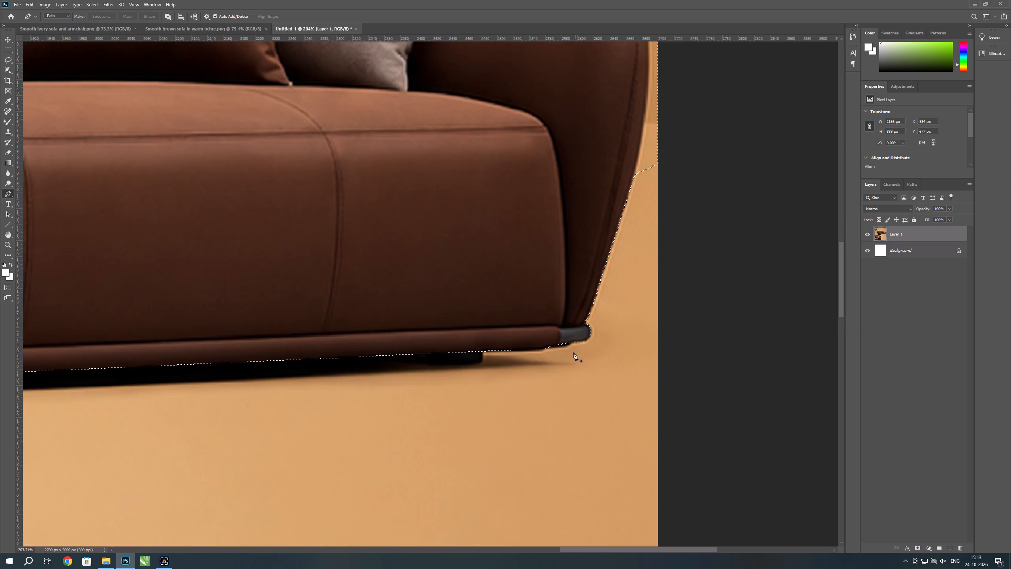
# Outline the metal foot at the upper sofa's right corner with a closed Pen path and subtract it from the selection.
pyautogui.click(558, 345)
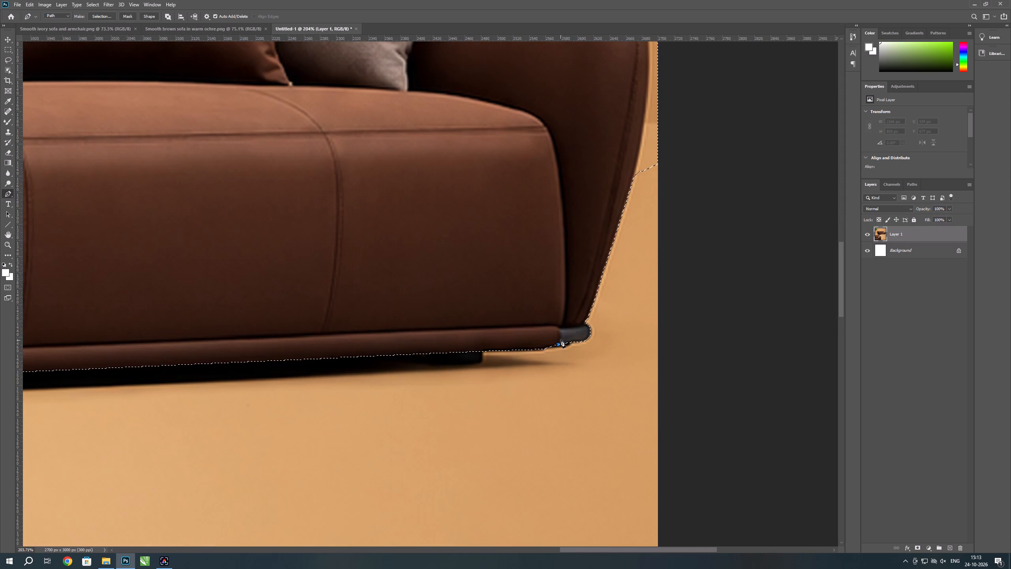
pyautogui.click(561, 340)
pyautogui.click(560, 333)
pyautogui.click(558, 328)
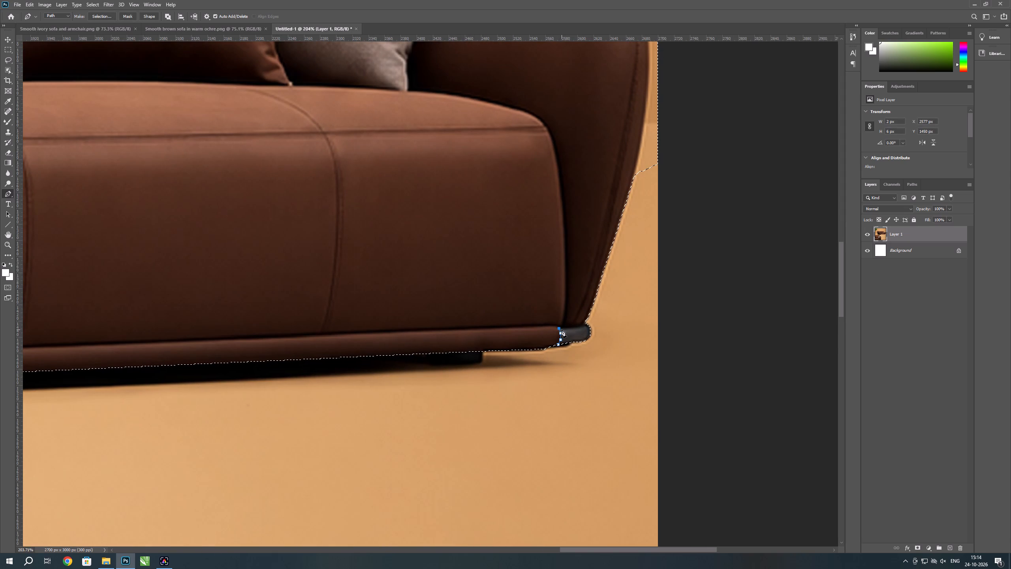
pyautogui.click(574, 328)
pyautogui.click(583, 328)
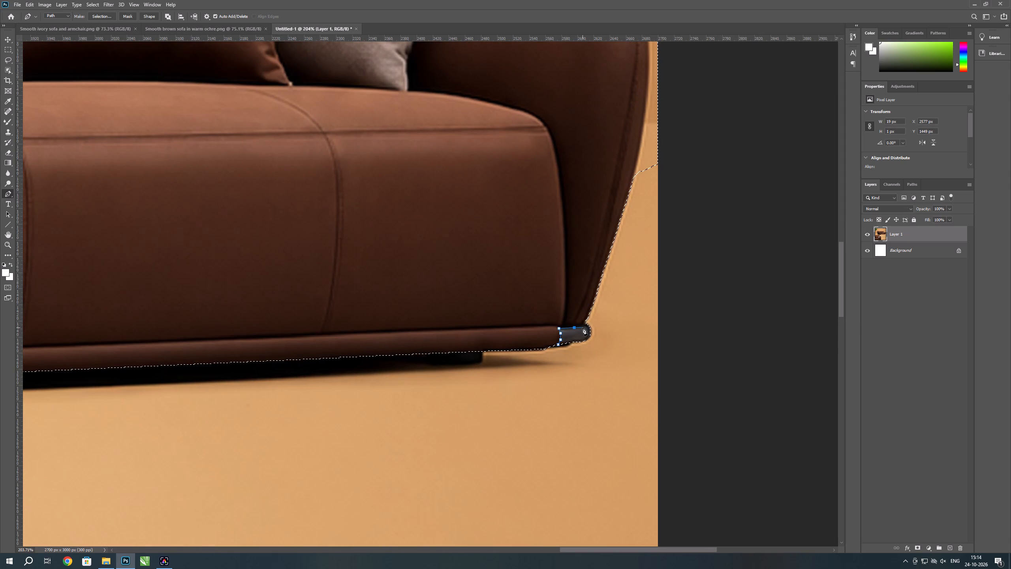
pyautogui.click(587, 325)
pyautogui.click(594, 325)
pyautogui.click(592, 349)
pyautogui.click(563, 354)
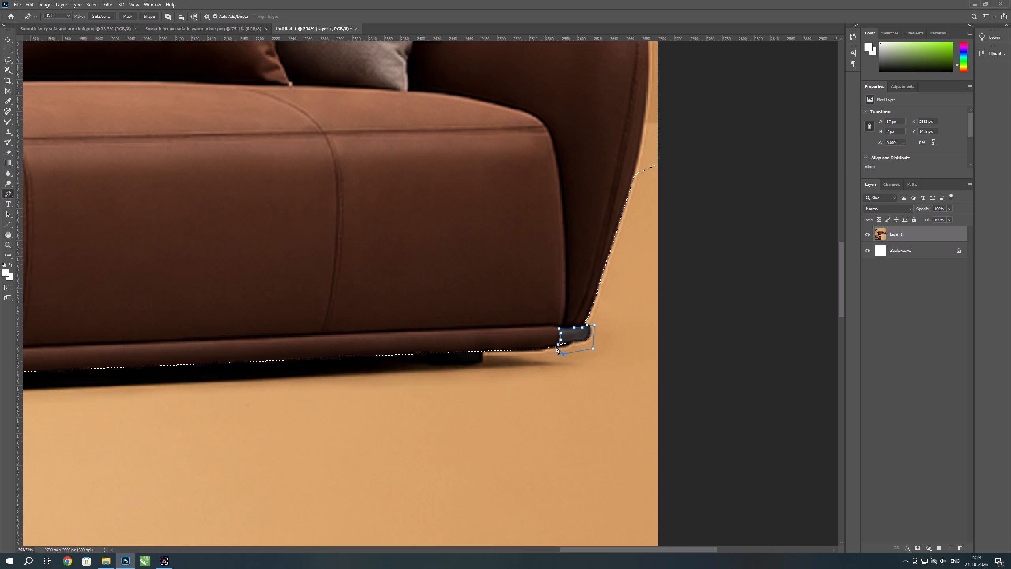
pyautogui.click(558, 343)
pyautogui.hotkey('ctrl', 'shift', 'Return')
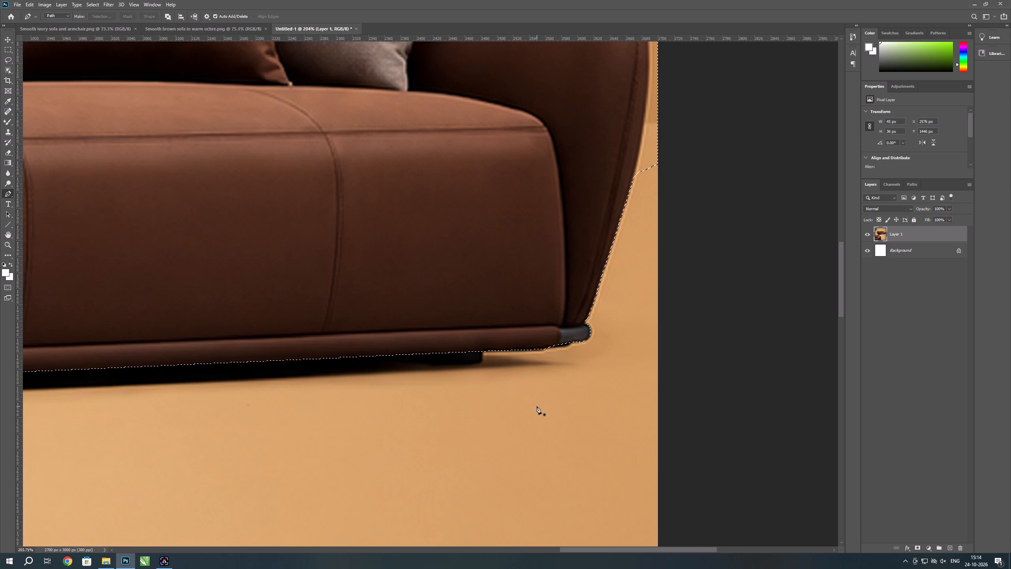
pyautogui.hotkey('ctrl', 'z')
pyautogui.hotkey('ctrl', 'alt', 'Return')
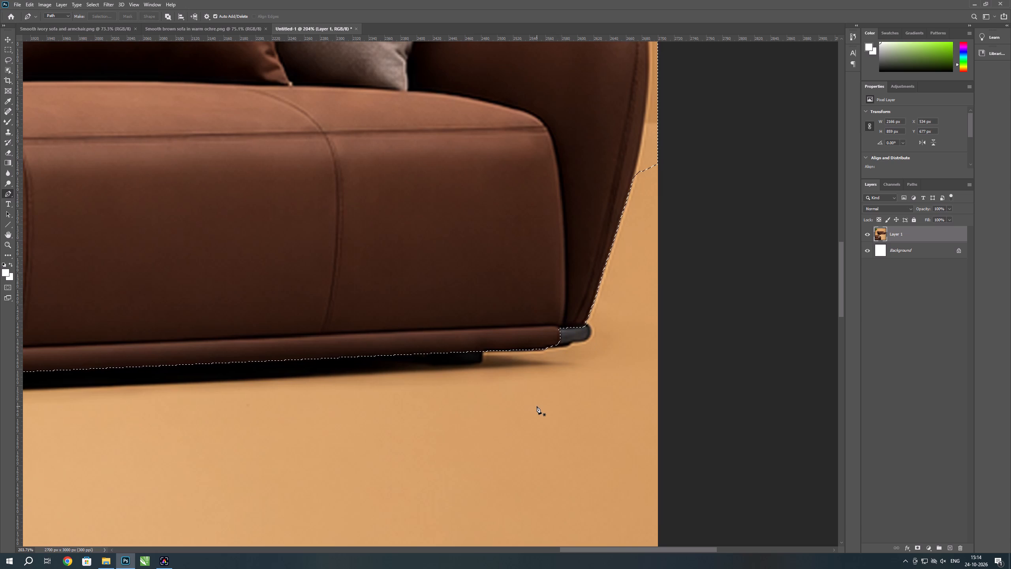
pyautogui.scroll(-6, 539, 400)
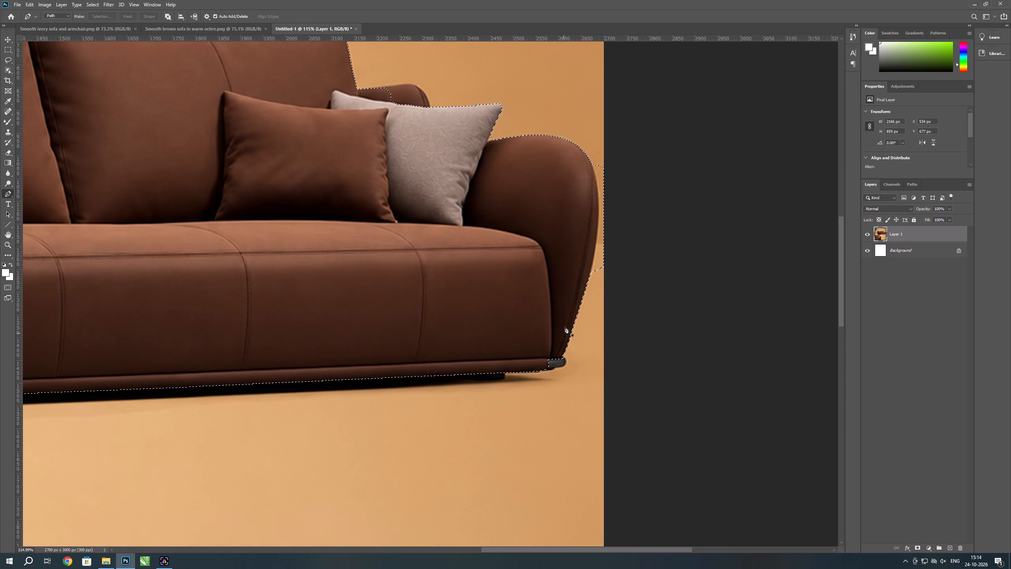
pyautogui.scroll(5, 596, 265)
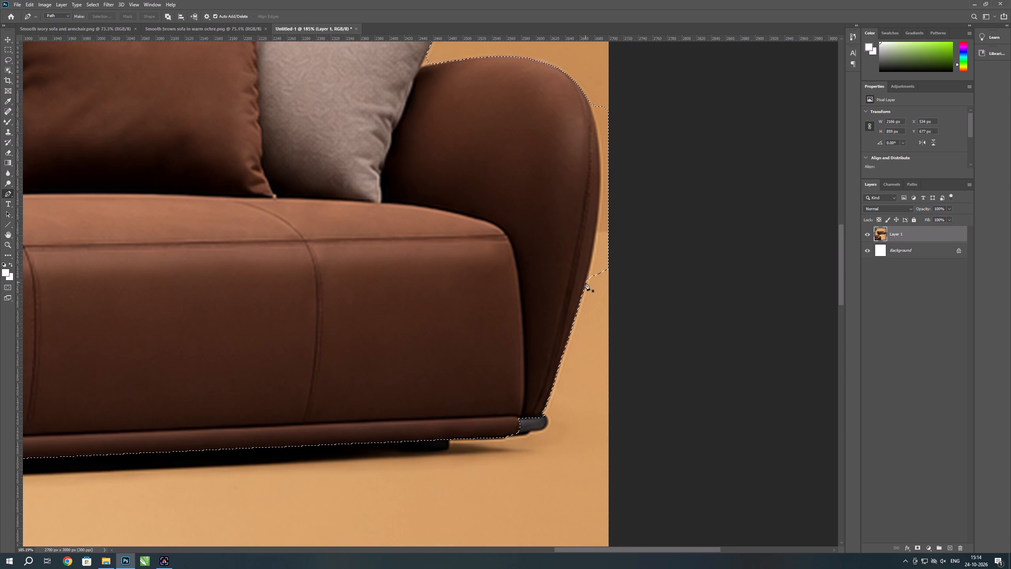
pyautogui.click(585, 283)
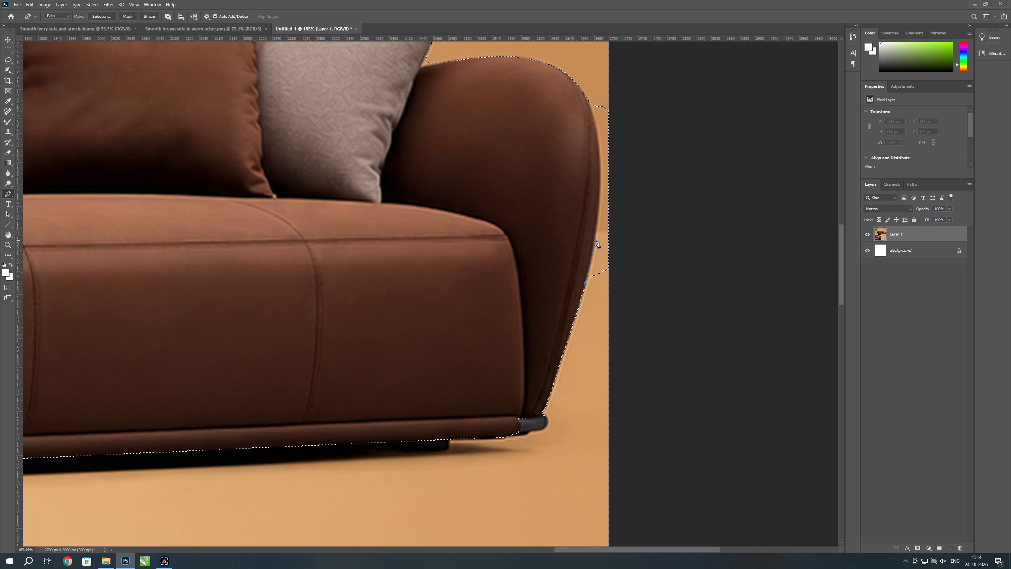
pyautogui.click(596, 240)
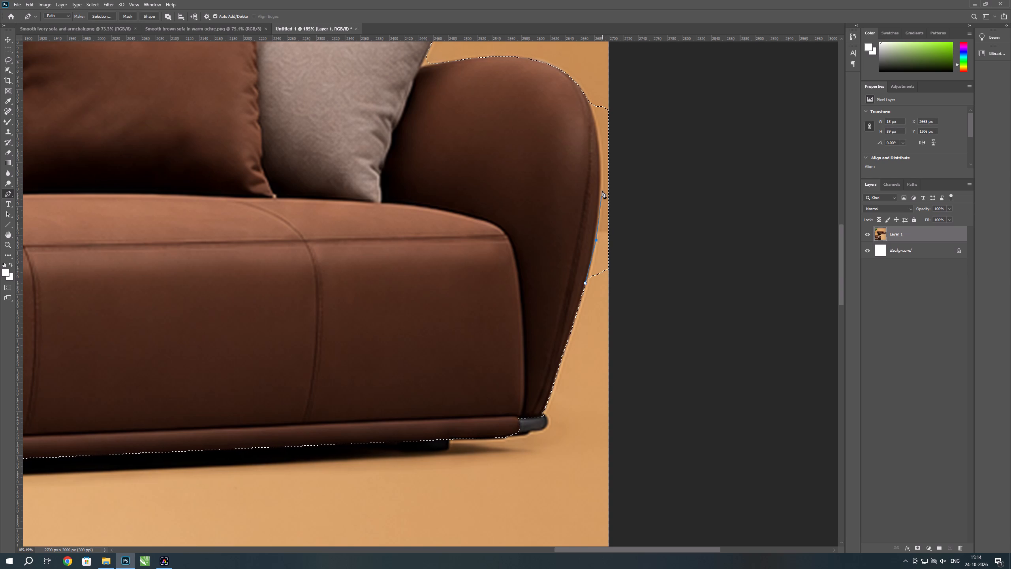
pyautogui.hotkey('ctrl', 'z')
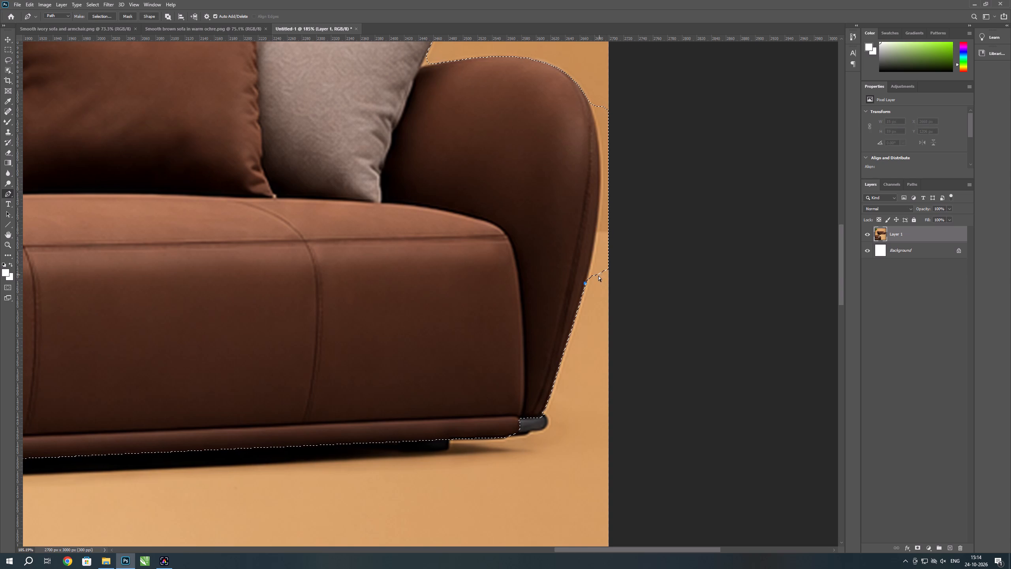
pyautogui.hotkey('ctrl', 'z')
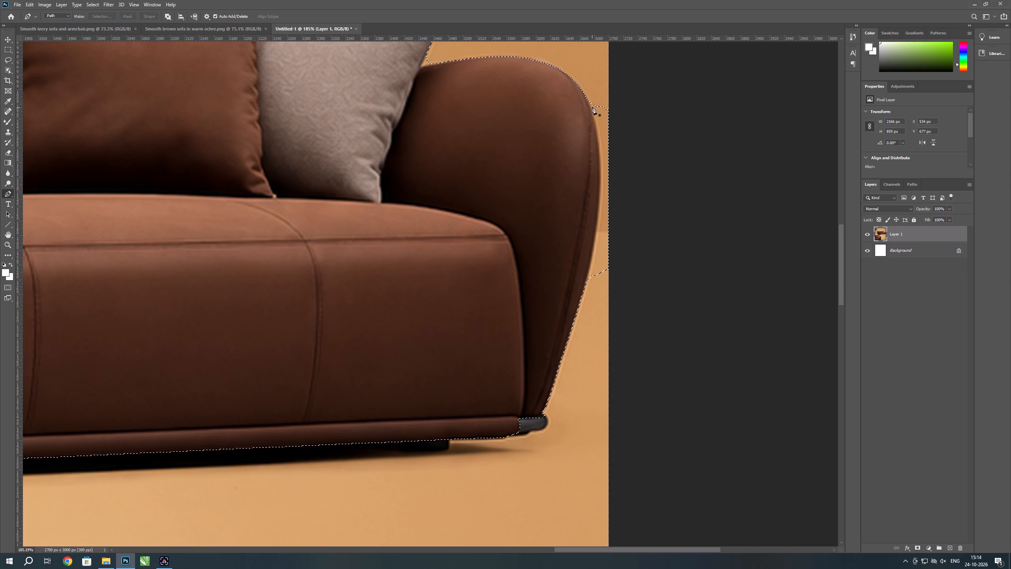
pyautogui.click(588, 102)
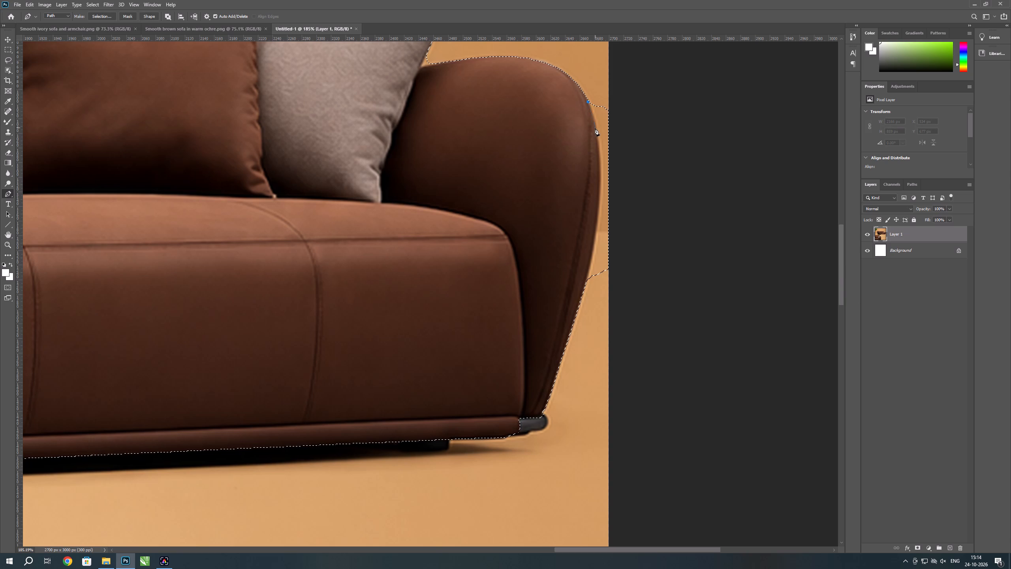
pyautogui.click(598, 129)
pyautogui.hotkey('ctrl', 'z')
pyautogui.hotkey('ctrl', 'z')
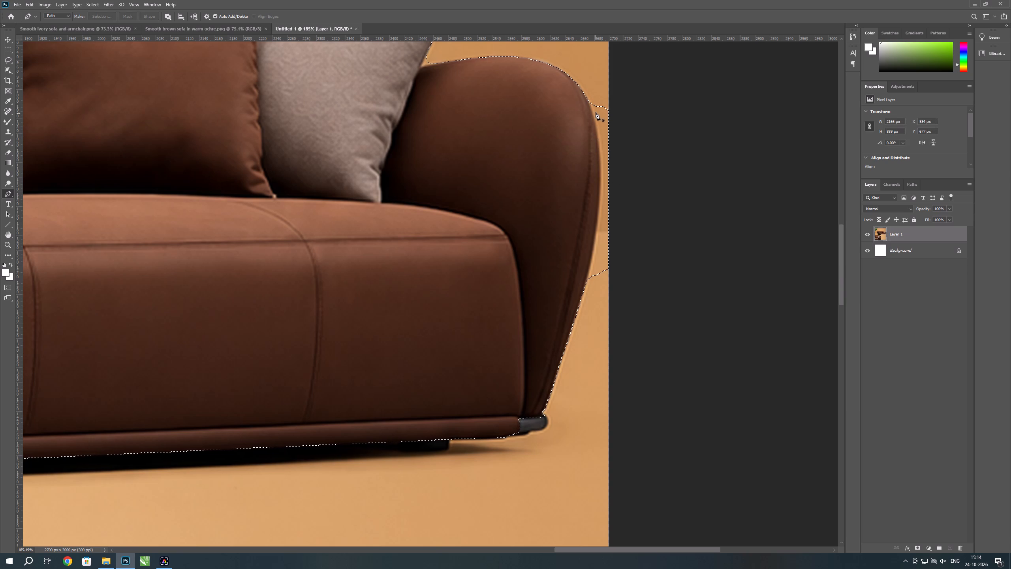
# Trace a curved Pen path down the right armrest's outer edge, from its upper curve to where the selection bulges outward below.
pyautogui.click(588, 101)
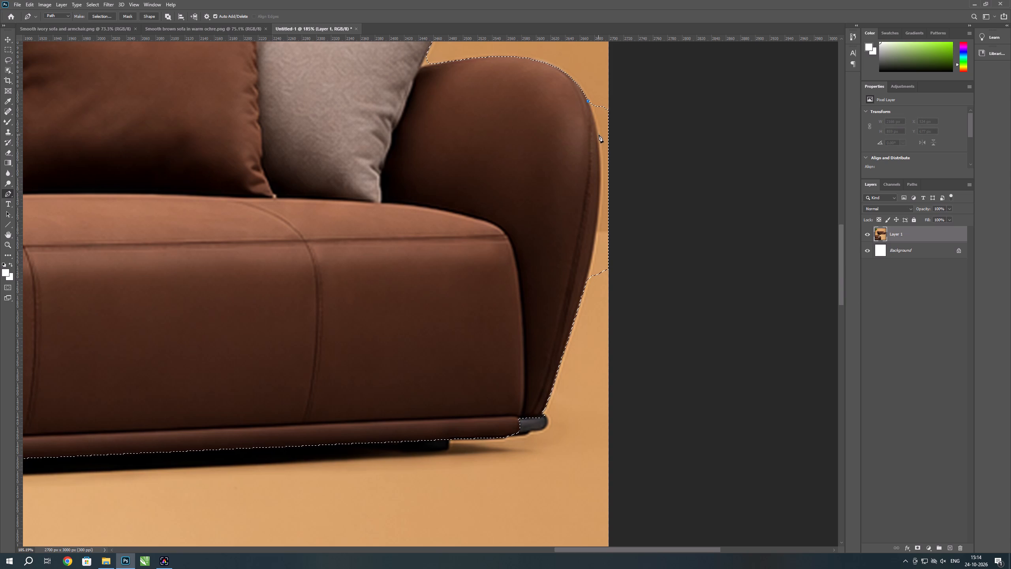
pyautogui.click(599, 135)
pyautogui.hotkey('ctrl', 'z')
pyautogui.moveTo(598, 141); pyautogui.dragTo(599, 163)
pyautogui.moveTo(599, 163); pyautogui.dragTo(601, 164)
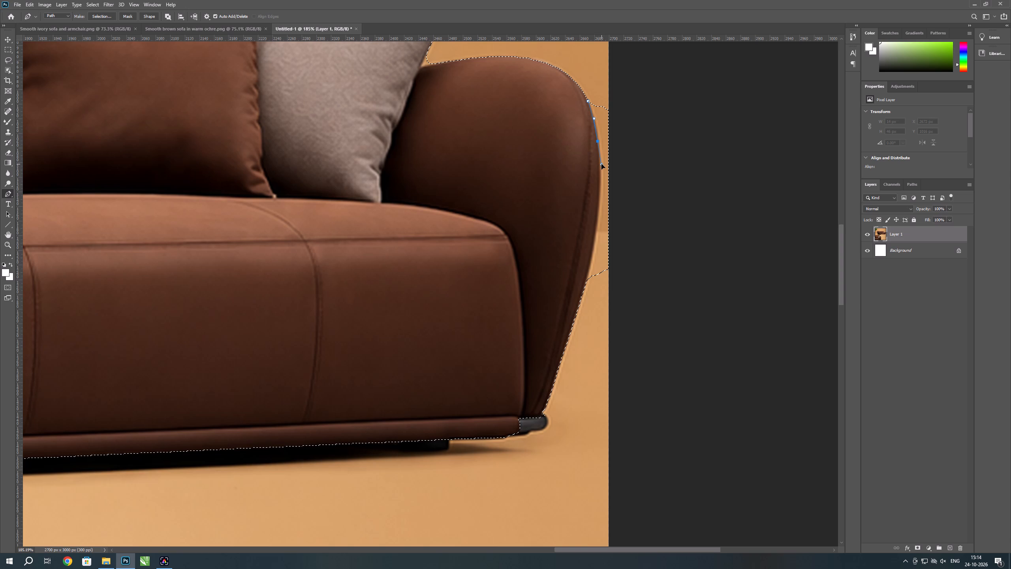
pyautogui.moveTo(601, 164); pyautogui.dragTo(600, 164)
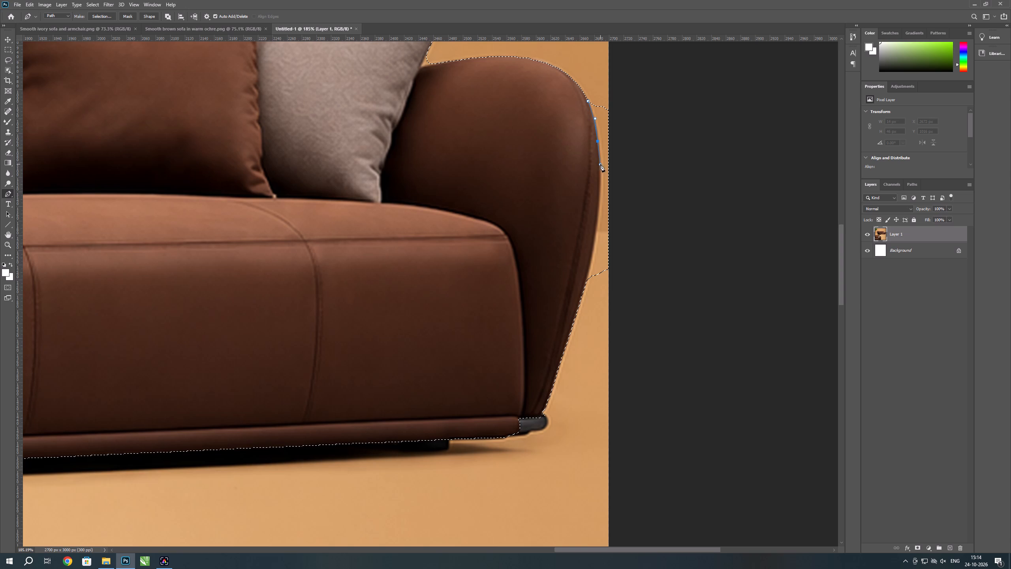
pyautogui.click(600, 164)
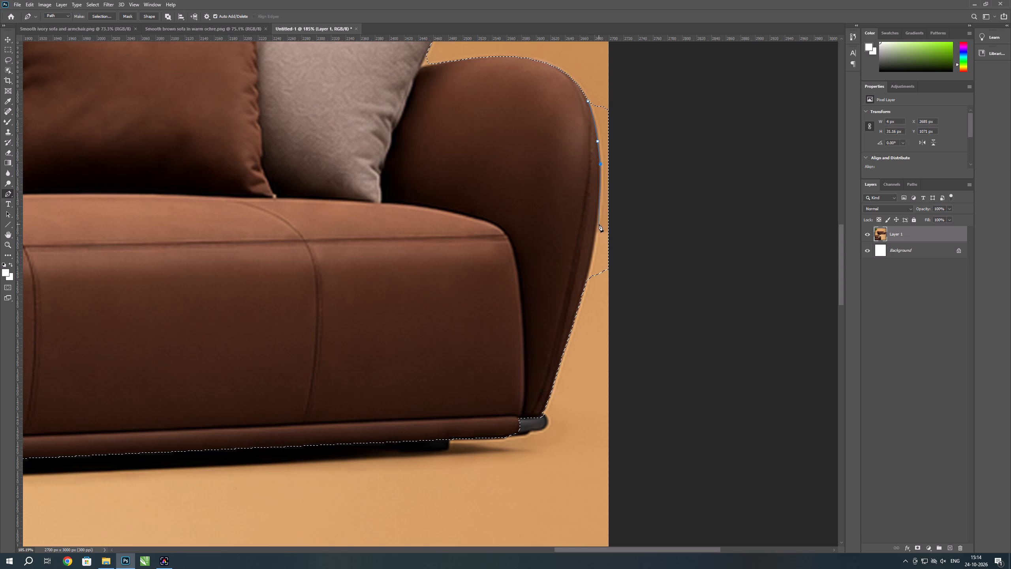
pyautogui.moveTo(598, 224); pyautogui.dragTo(596, 236)
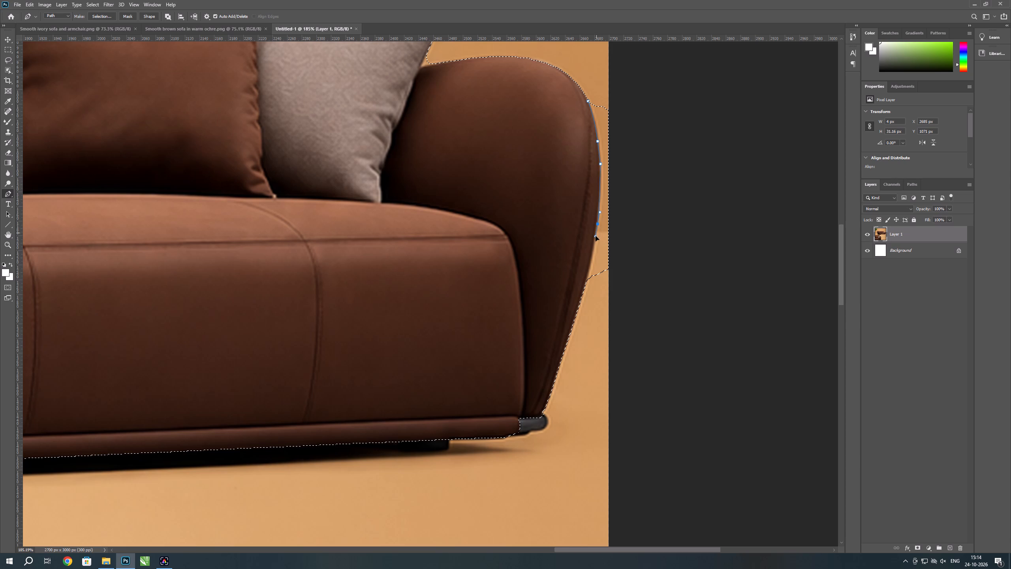
pyautogui.moveTo(596, 236); pyautogui.dragTo(595, 240)
pyautogui.click(595, 240)
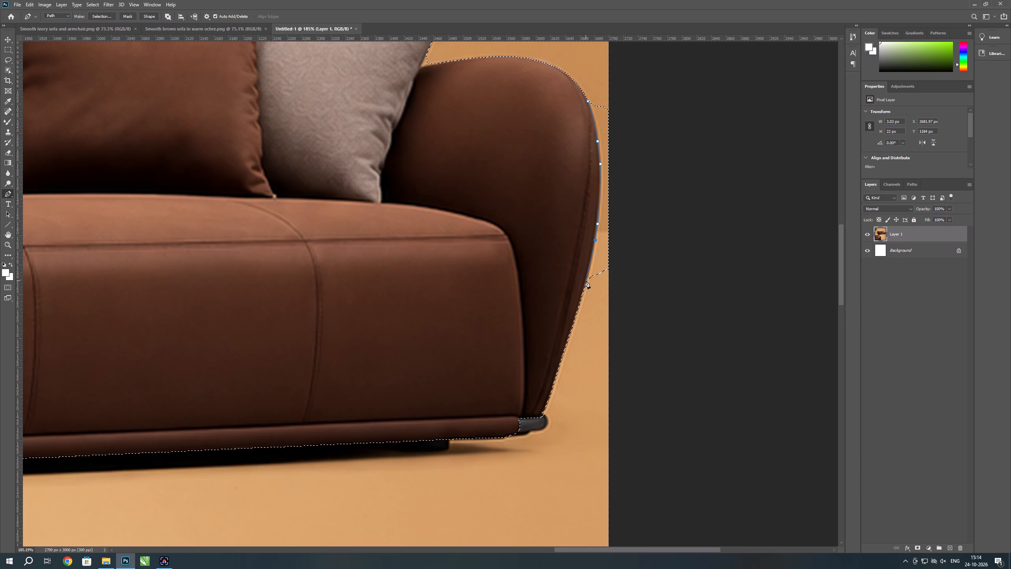
pyautogui.click(588, 278)
pyautogui.click(586, 285)
# Close the path beyond the canvas's right edge and subtract the background strip beside the right armrest from the selection.
pyautogui.click(622, 291)
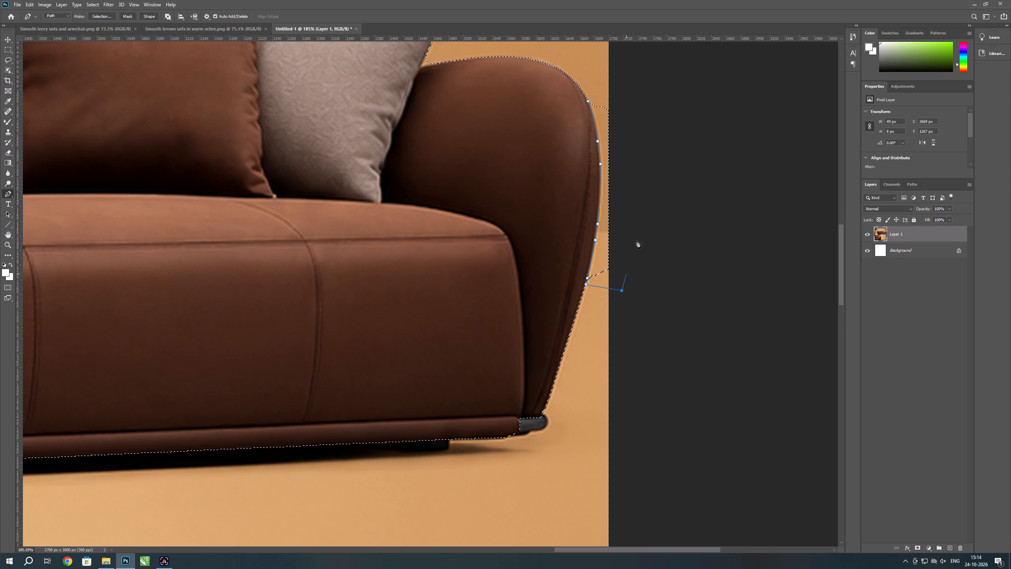
pyautogui.moveTo(641, 213); pyautogui.dragTo(632, 195)
pyautogui.click(598, 80)
pyautogui.hotkey('ctrl', 'z')
pyautogui.click(622, 104)
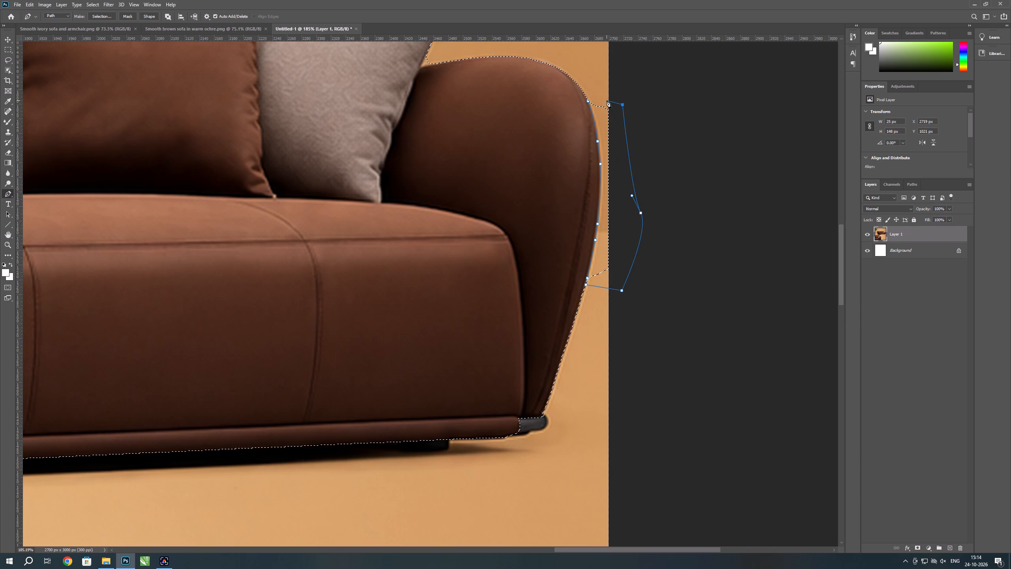
pyautogui.click(601, 100)
pyautogui.click(588, 102)
pyautogui.hotkey('ctrl', 'alt', 'Return')
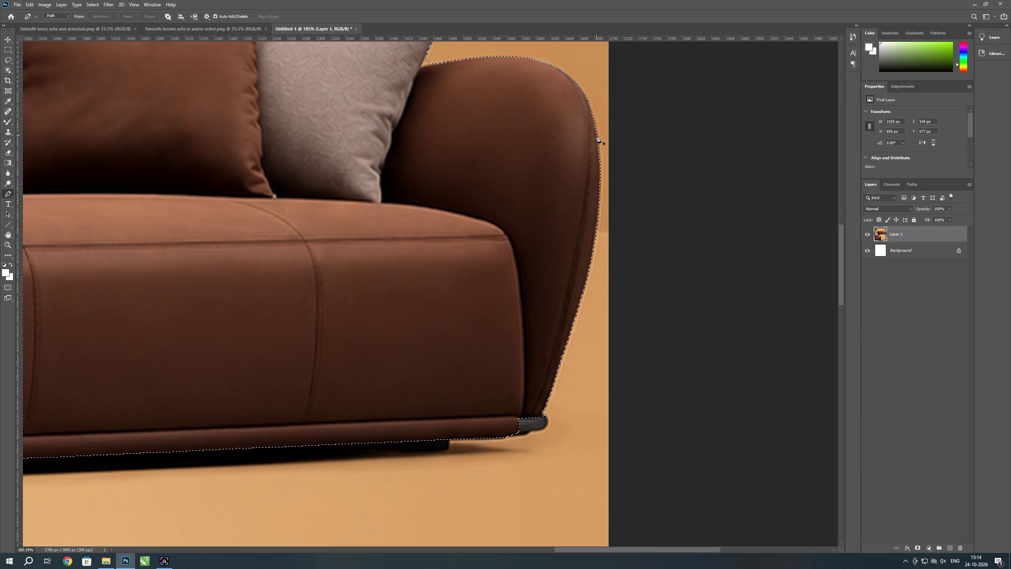
# Outline the small background gap between the grey pillow and the right armrest with the Pen and subtract it from the selection.
pyautogui.scroll(-5, 547, 133)
pyautogui.scroll(-5, 550, 334)
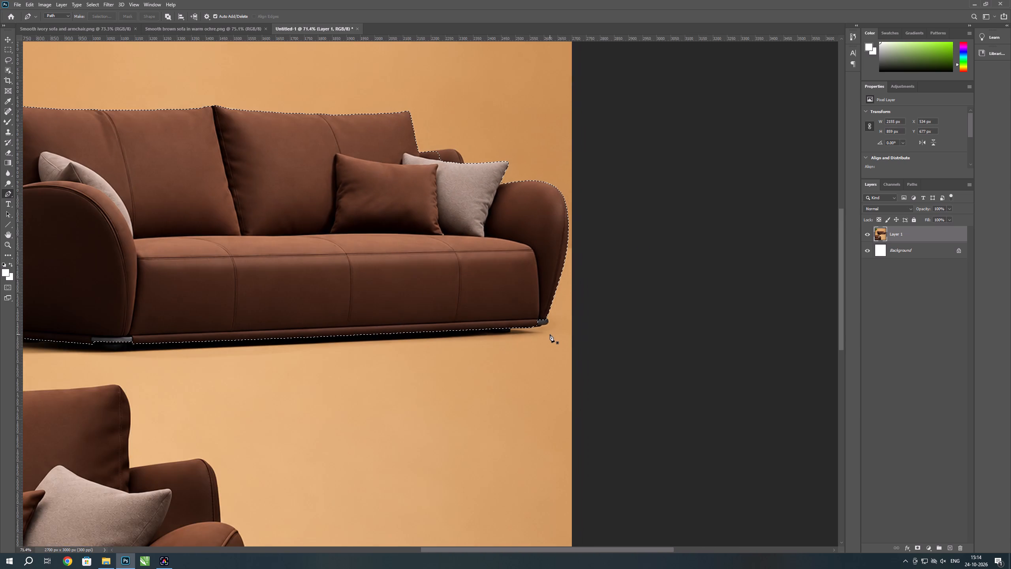
pyautogui.scroll(-7, 550, 334)
pyautogui.scroll(4, 649, 181)
pyautogui.scroll(5, 626, 211)
pyautogui.scroll(10, 581, 220)
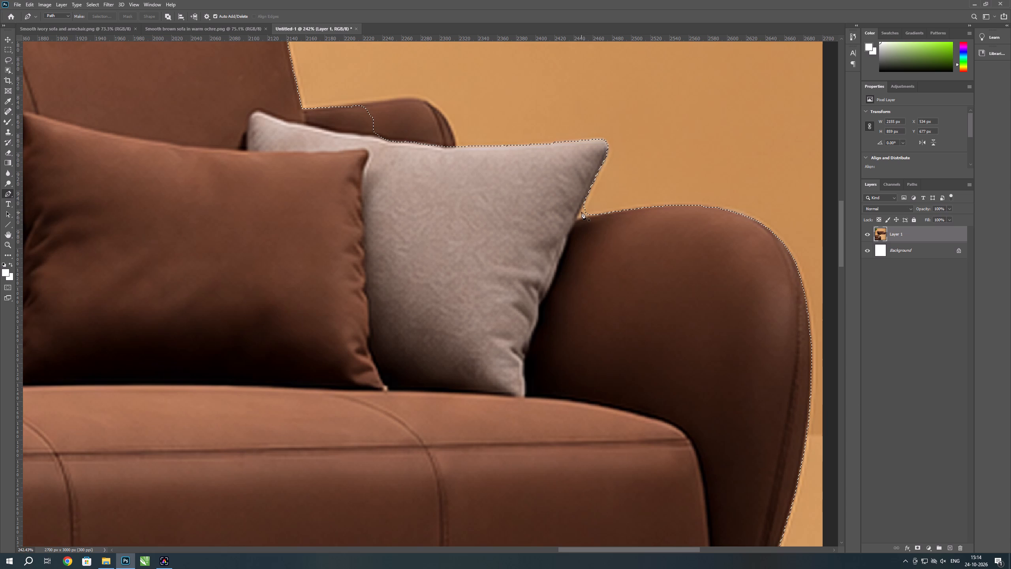
pyautogui.click(585, 202)
pyautogui.click(577, 217)
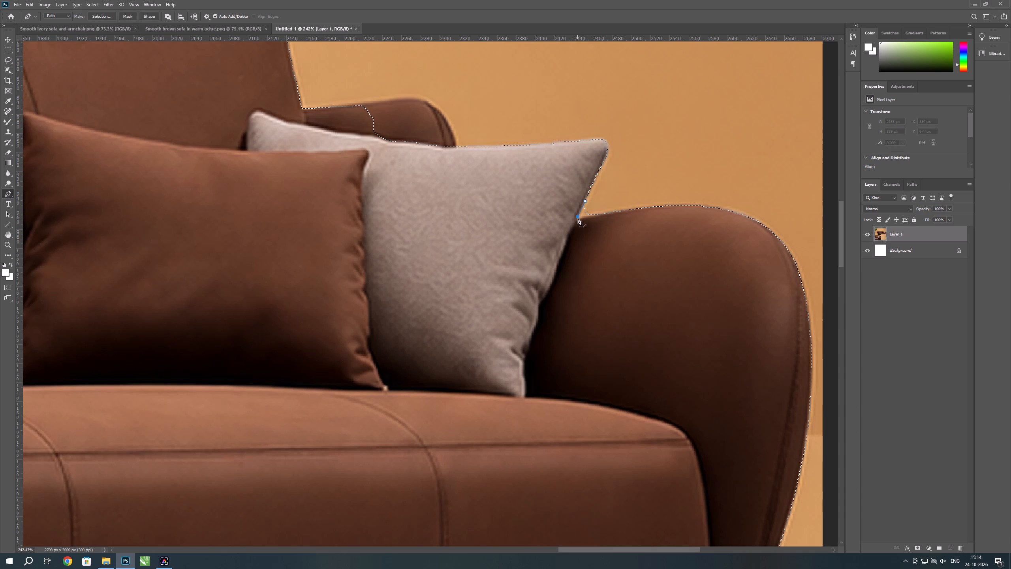
pyautogui.click(578, 220)
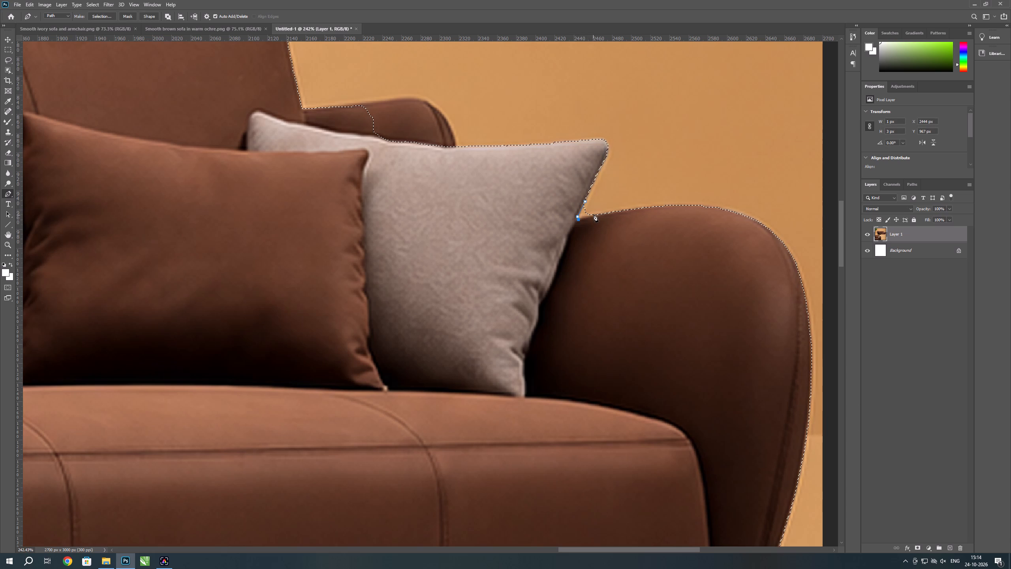
pyautogui.click(594, 214)
pyautogui.click(595, 202)
pyautogui.click(584, 202)
pyautogui.hotkey('ctrl', 'alt', 'Return')
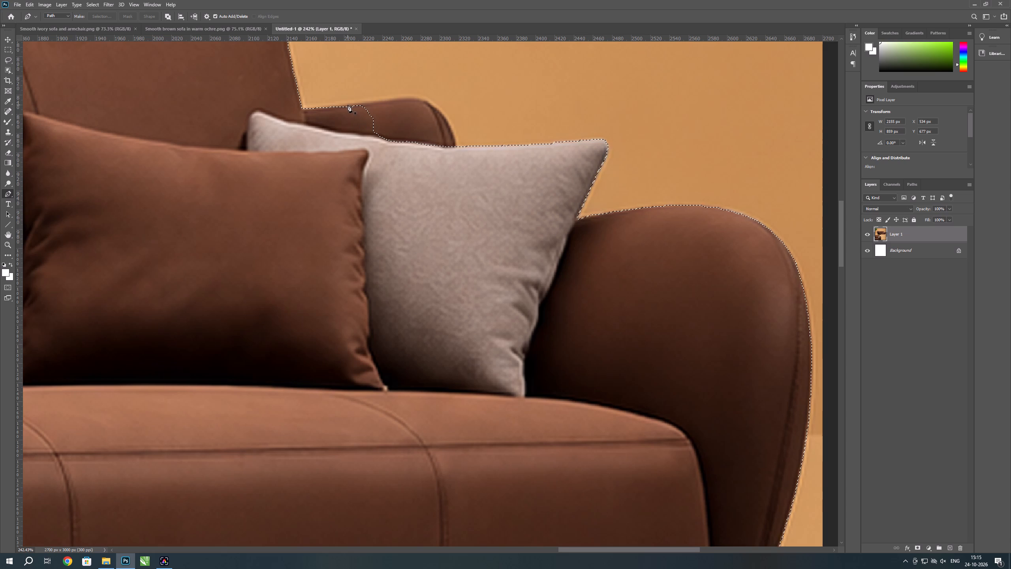
# Outline the unselected armrest piece between the backrest and the grey pillow with a closed Pen path and add it to the selection.
pyautogui.click(306, 108)
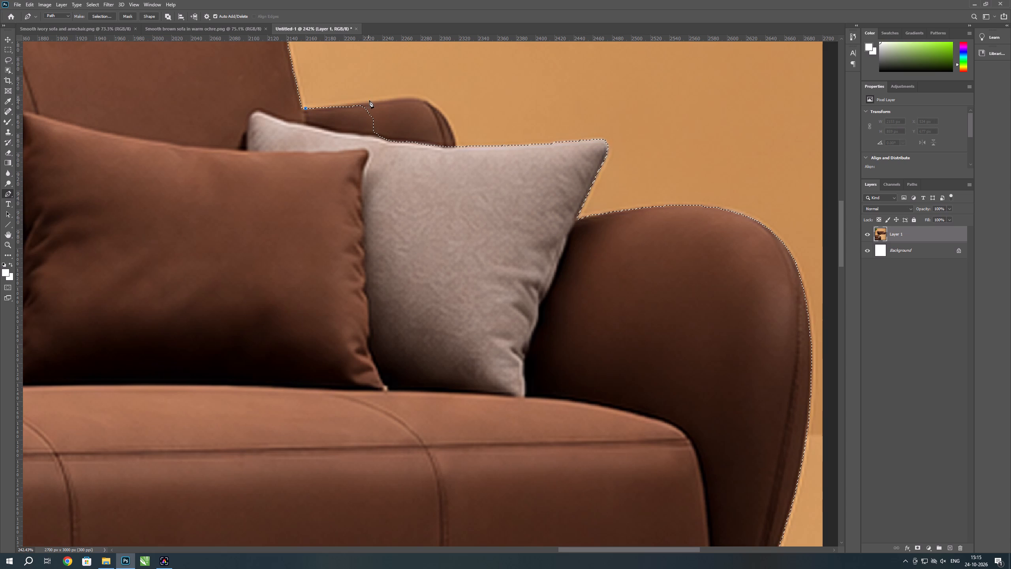
pyautogui.click(370, 101)
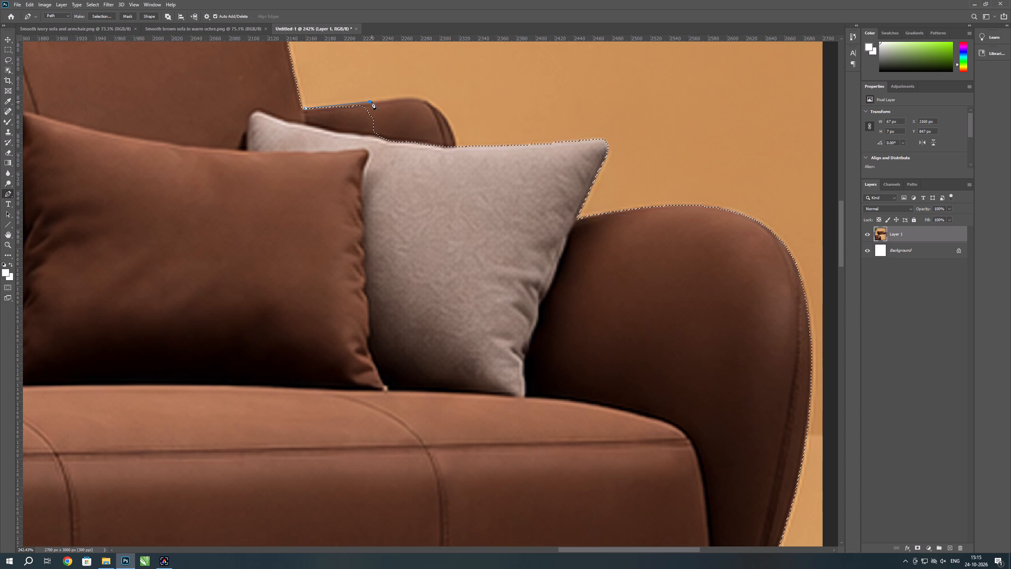
pyautogui.click(411, 98)
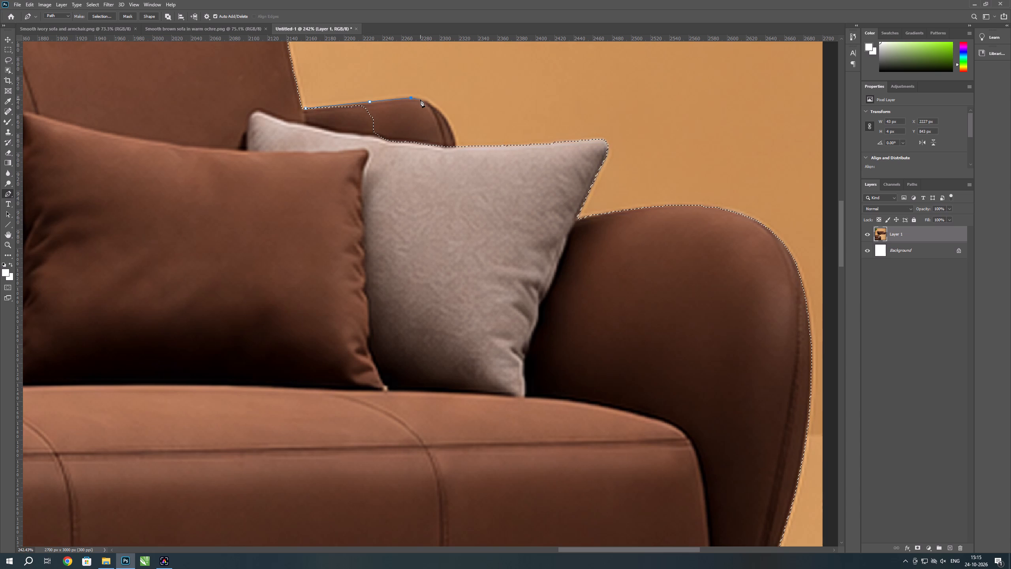
pyautogui.click(420, 100)
pyautogui.click(427, 101)
pyautogui.click(433, 105)
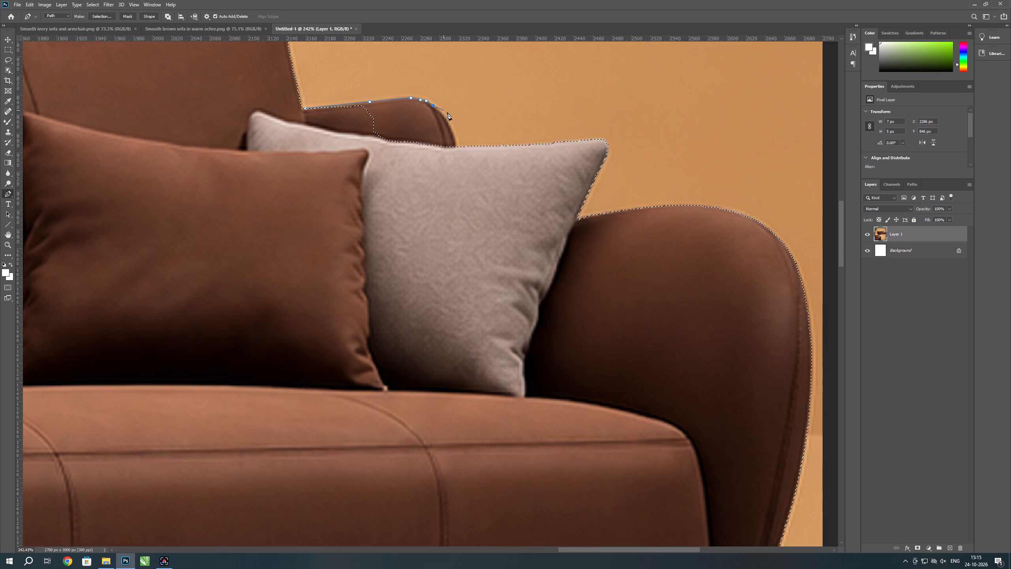
pyautogui.click(445, 116)
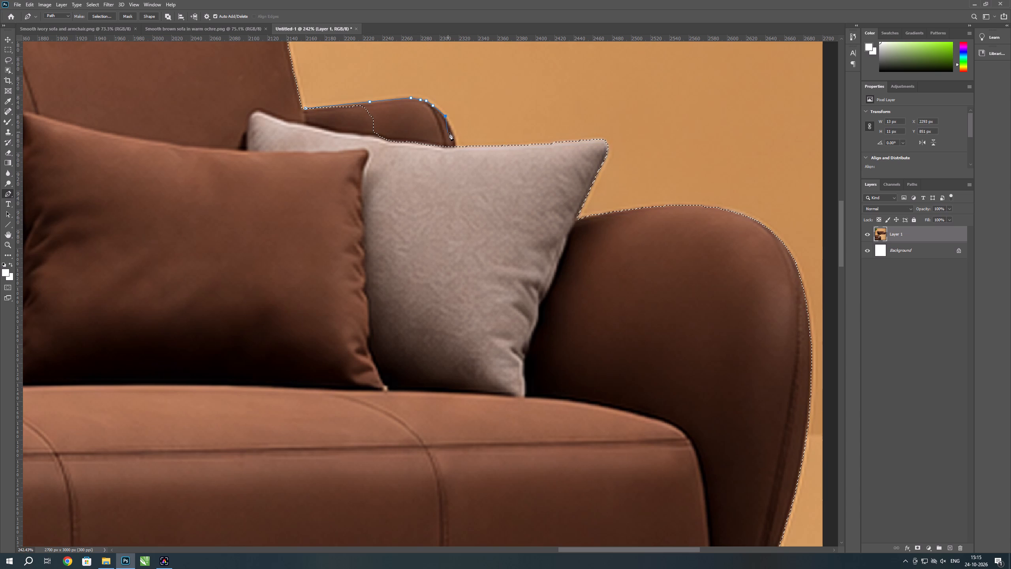
pyautogui.click(453, 134)
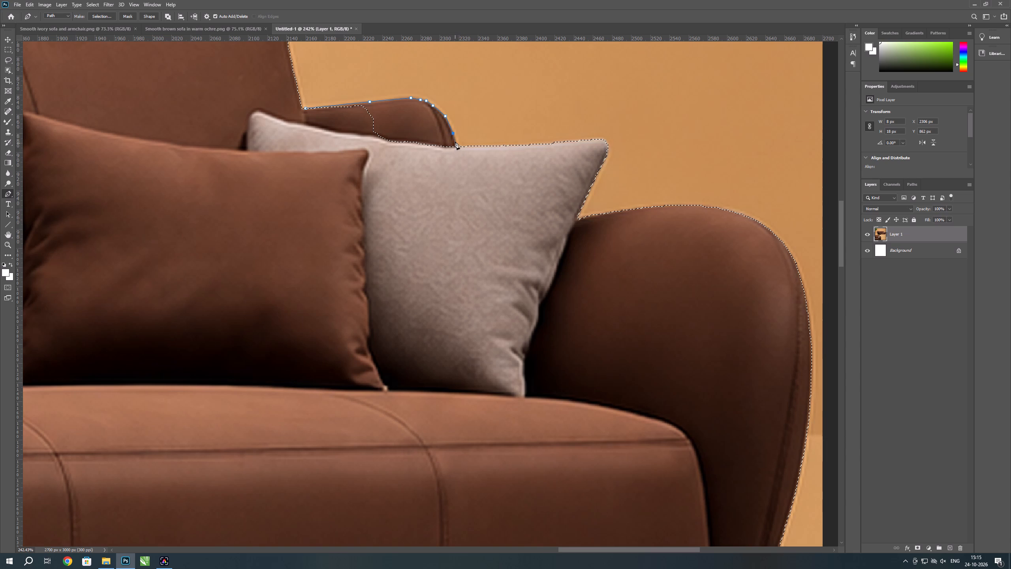
pyautogui.click(455, 141)
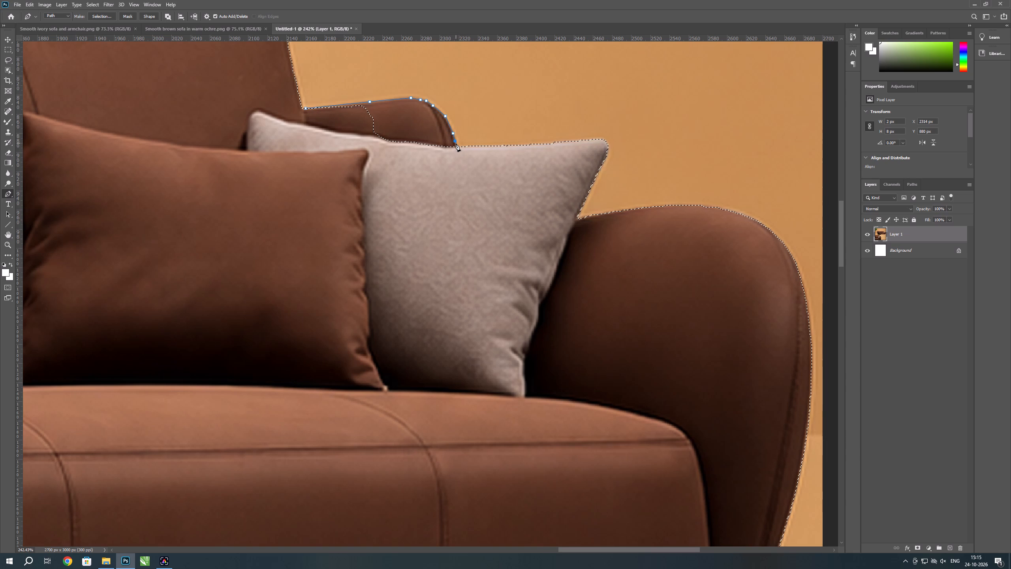
pyautogui.click(457, 146)
pyautogui.click(430, 151)
pyautogui.click(372, 147)
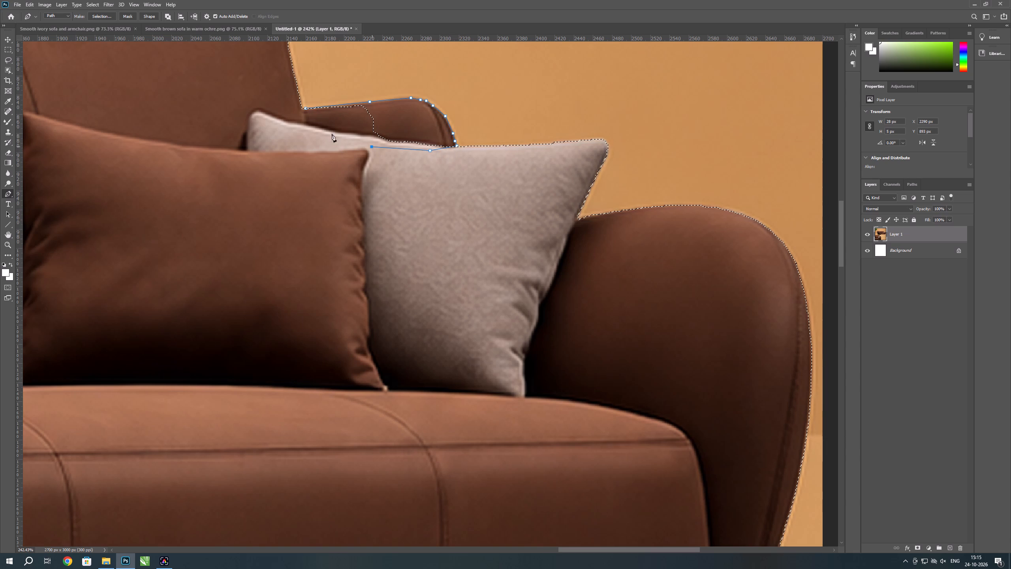
pyautogui.click(325, 131)
pyautogui.click(293, 112)
pyautogui.click(310, 114)
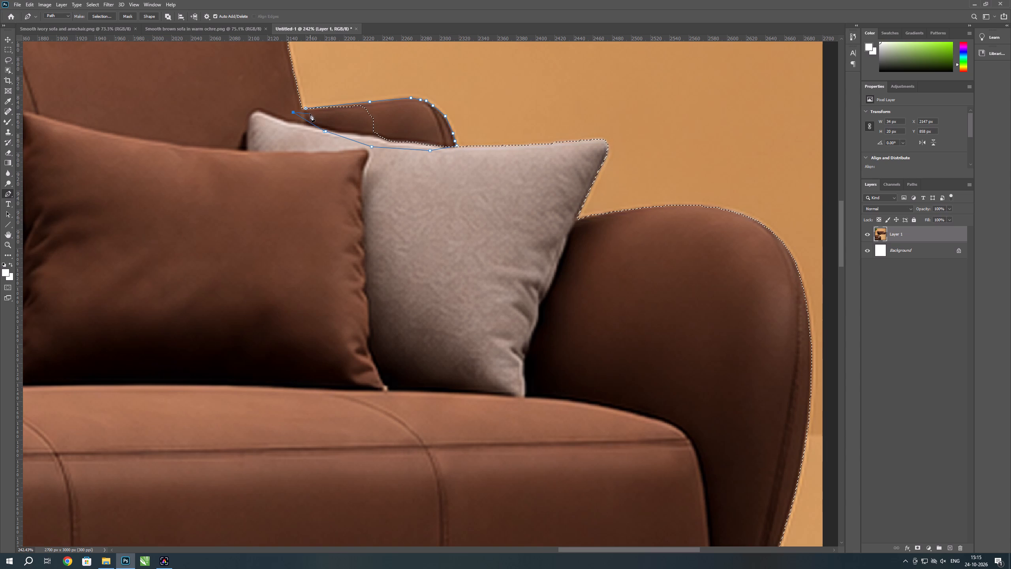
pyautogui.click(306, 109)
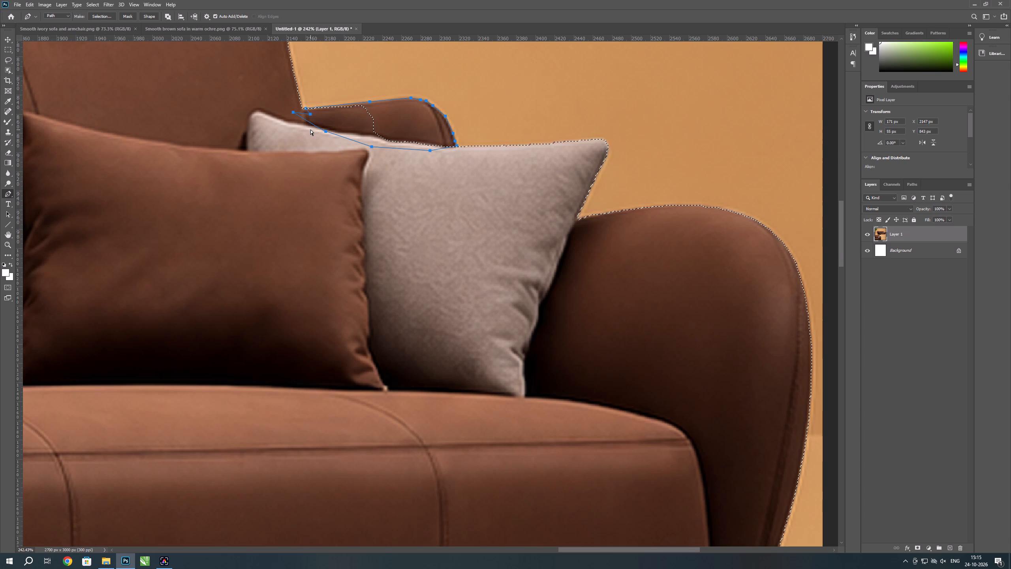
pyautogui.hotkey('ctrl', 'shift', 'Return')
# Outline the thin unselected sliver at the right back cushion's upper right corner with the Pen and add it to the selection.
pyautogui.scroll(-4, 474, 156)
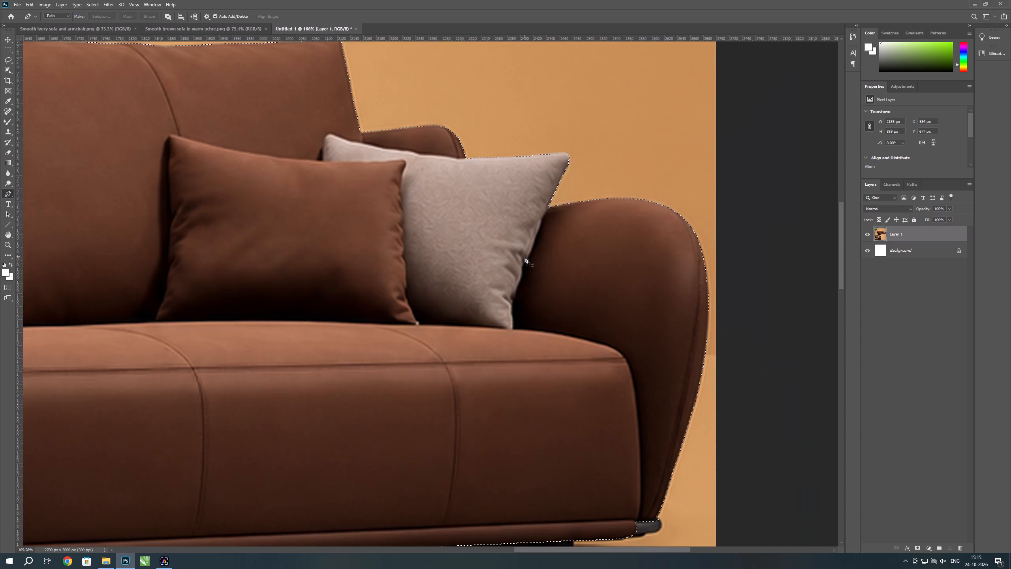
pyautogui.scroll(-4, 530, 283)
pyautogui.scroll(2, 366, 152)
pyautogui.press('space')
pyautogui.press('space')
pyautogui.press('space')
pyautogui.press('space')
pyautogui.press('space')
pyautogui.press('space')
pyautogui.press('space')
pyautogui.press('space')
pyautogui.press('space')
pyautogui.press('space')
pyautogui.press('space')
pyautogui.press('space')
pyautogui.press('space')
pyautogui.press('space')
pyautogui.press('space')
pyautogui.press('space')
pyautogui.press('space')
pyautogui.press('space')
pyautogui.press('space')
pyautogui.press('space')
pyautogui.moveTo(360, 139); pyautogui.dragTo(493, 161)
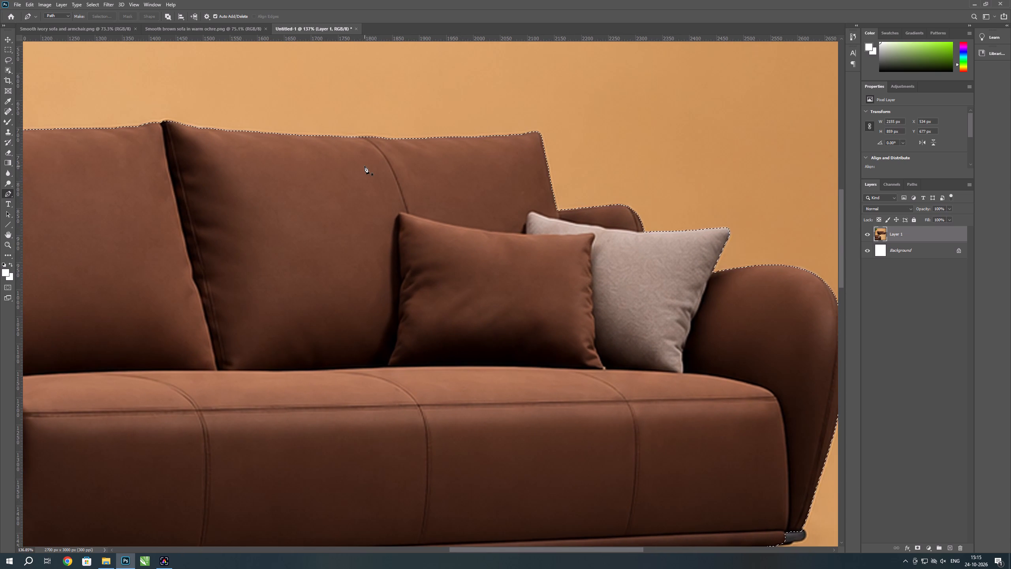
pyautogui.scroll(4, 363, 140)
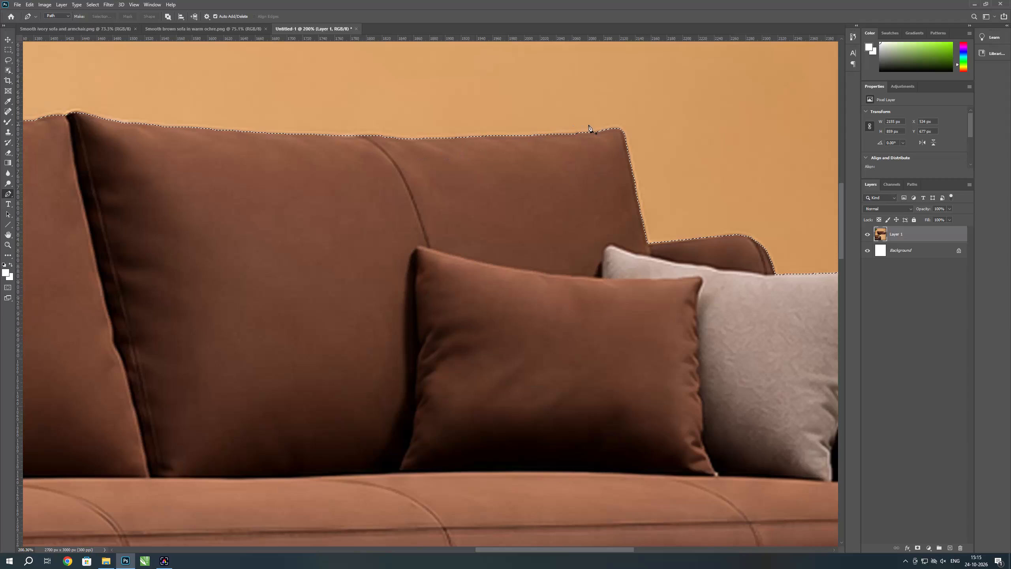
pyautogui.click(621, 128)
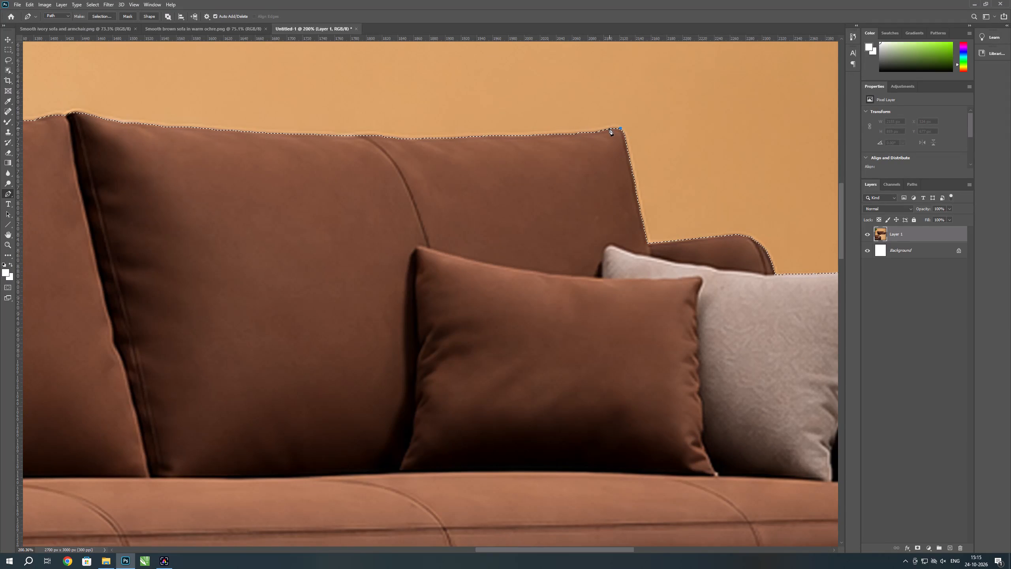
pyautogui.click(609, 128)
pyautogui.click(591, 132)
pyautogui.click(552, 134)
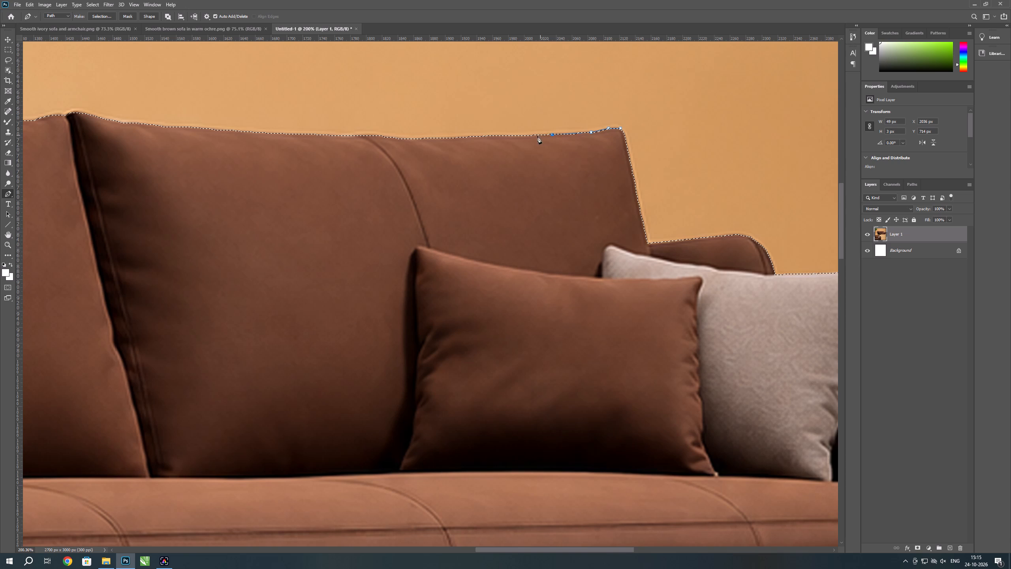
pyautogui.click(565, 142)
pyautogui.click(601, 138)
pyautogui.click(620, 130)
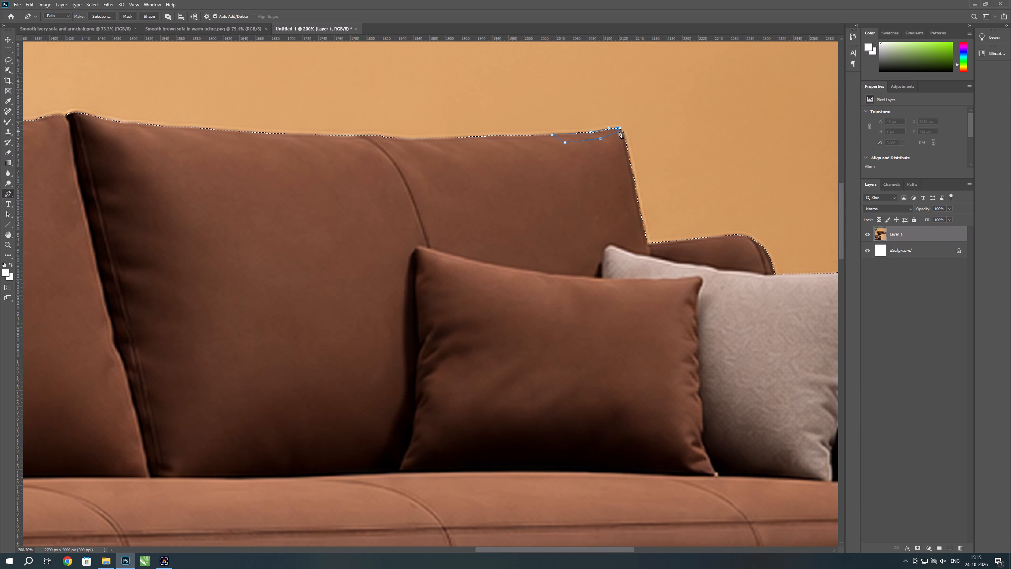
pyautogui.hotkey('ctrl', 'z')
pyautogui.click(622, 128)
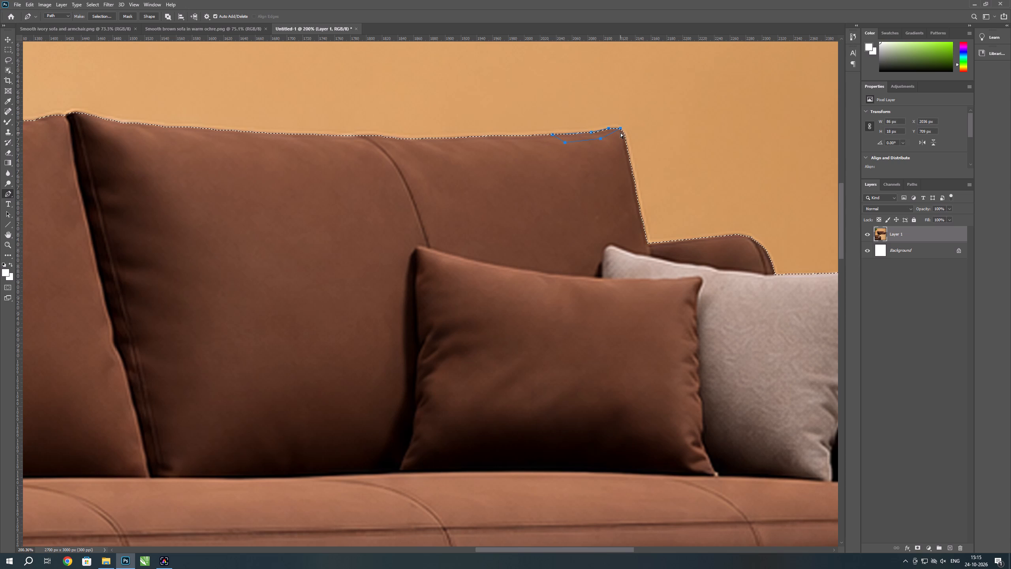
pyautogui.hotkey('ctrl', 'shift', 'Return')
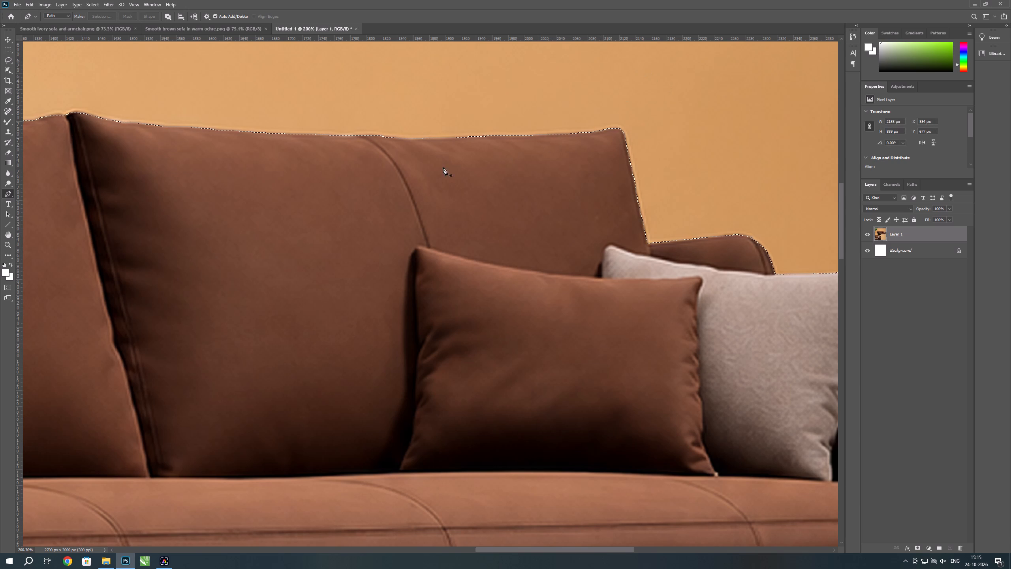
# Outline the top-edge sliver around the right back cushion's curved seam with a closed Pen path and add it to the selection.
pyautogui.click(490, 136)
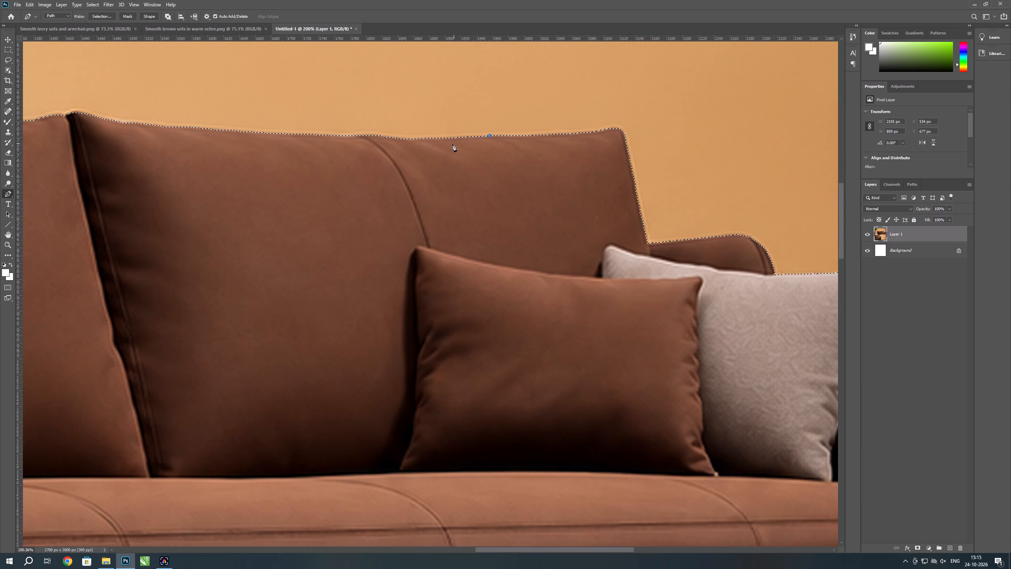
pyautogui.click(404, 139)
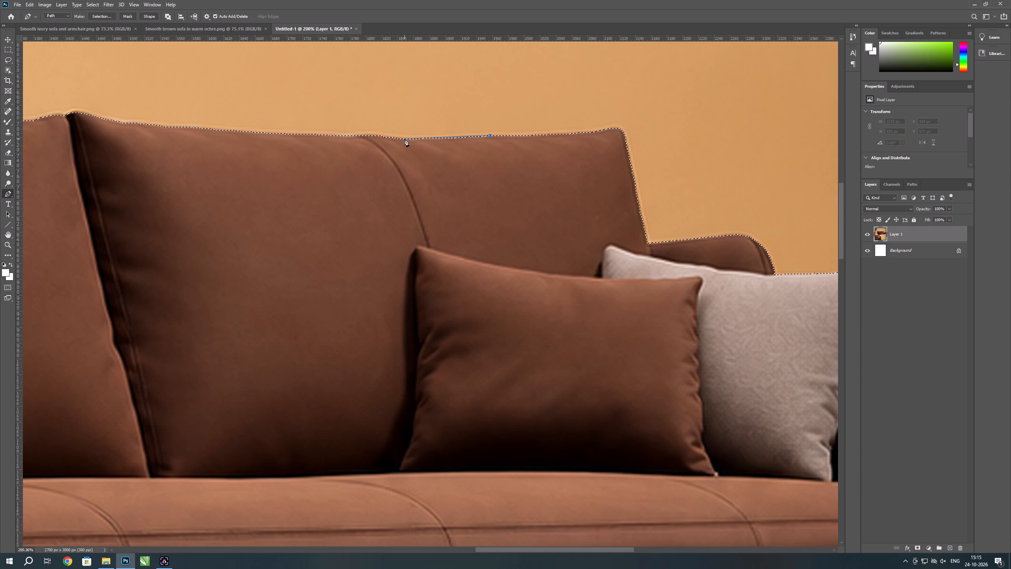
pyautogui.click(387, 136)
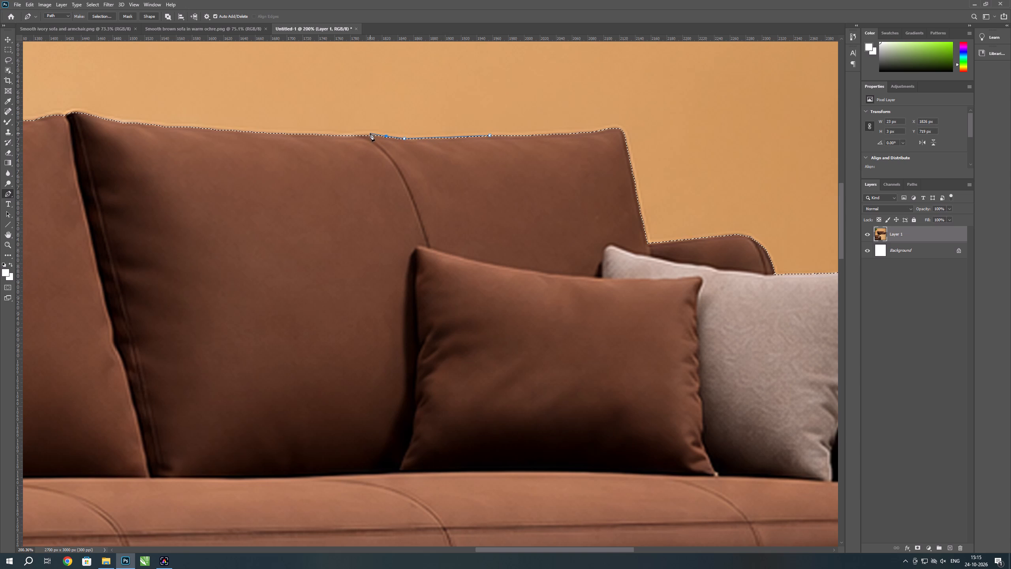
pyautogui.click(370, 134)
pyautogui.hotkey('ctrl', 'z')
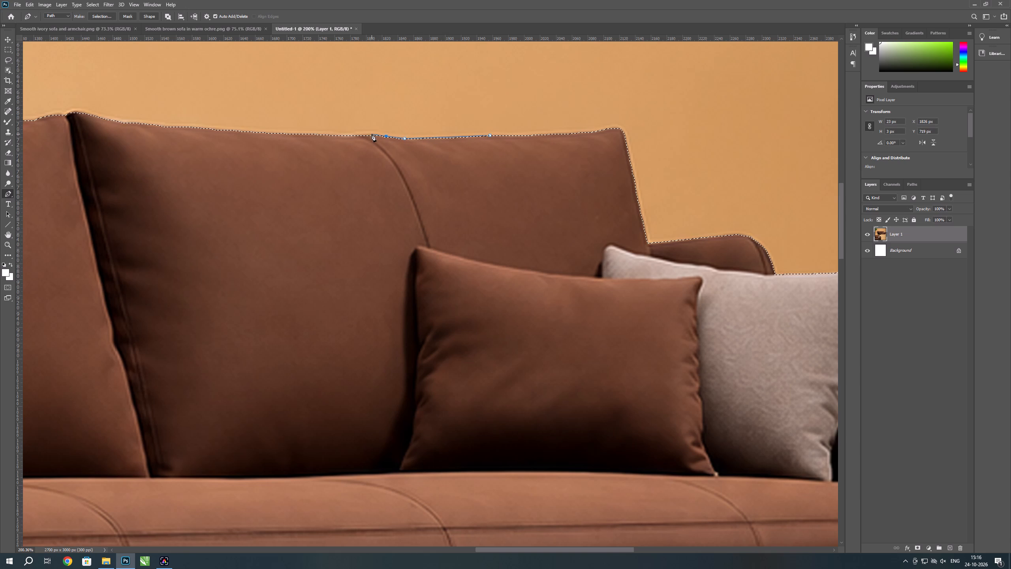
pyautogui.click(372, 134)
pyautogui.click(352, 136)
pyautogui.click(373, 146)
pyautogui.click(509, 155)
pyautogui.click(490, 135)
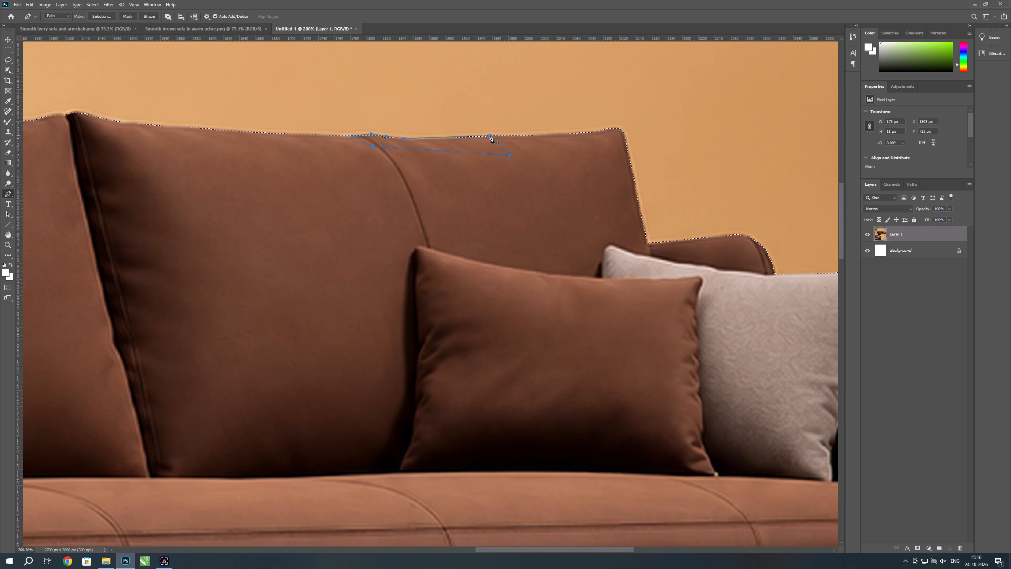
pyautogui.hotkey('ctrl', 'shift', 'Return')
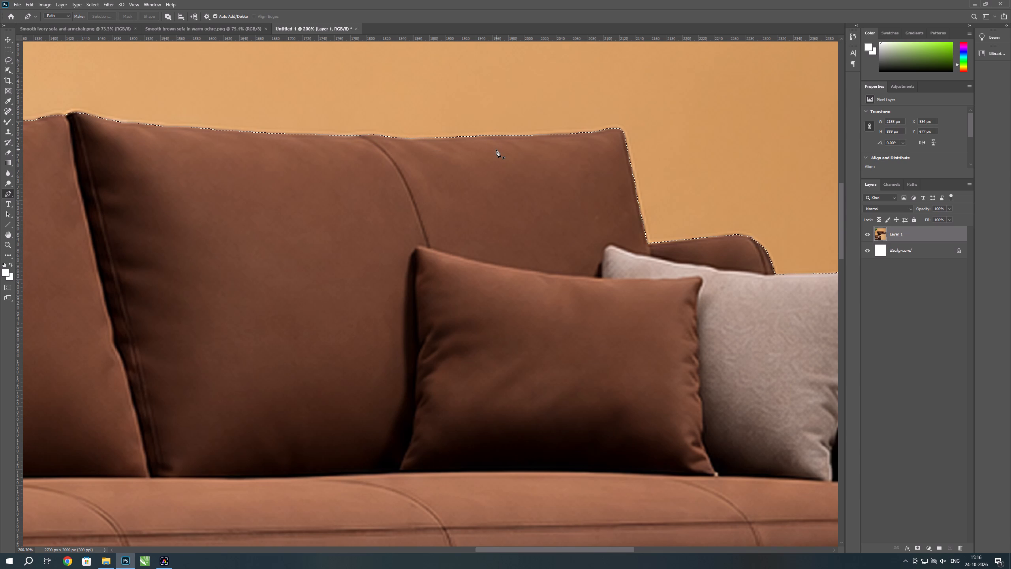
# Trace the right back cushion's top edge with the Pen, from beside its curved seam to near its left corner.
pyautogui.scroll(-2, 497, 150)
pyautogui.scroll(2, 134, 157)
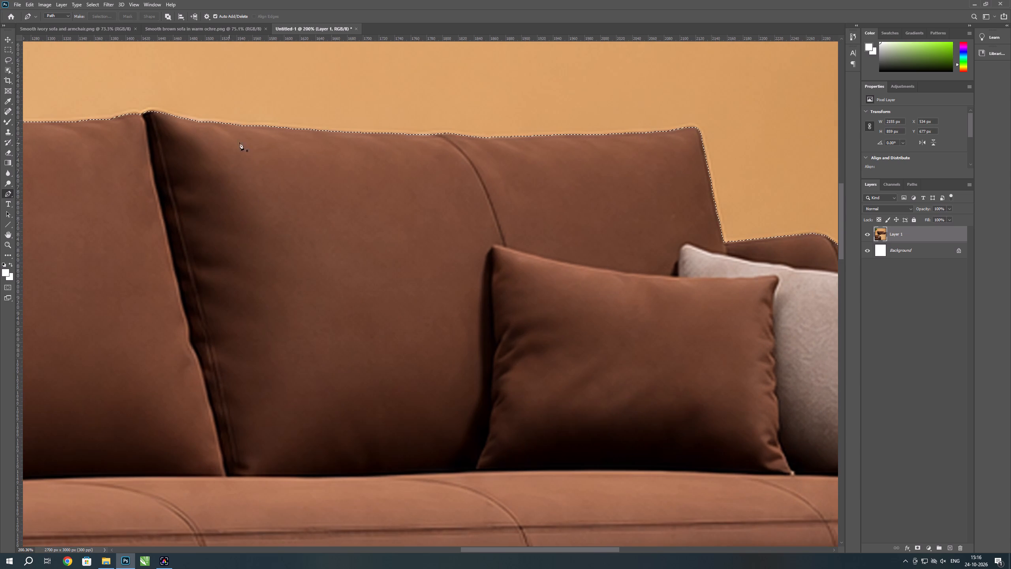
pyautogui.scroll(-4, 303, 161)
pyautogui.scroll(5, 206, 117)
pyautogui.scroll(2, 172, 119)
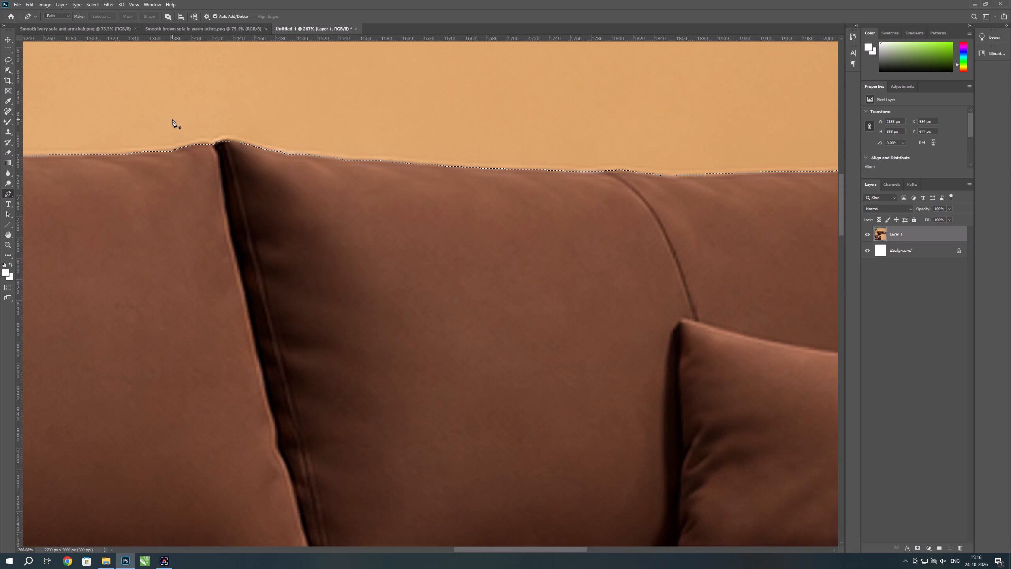
pyautogui.click(580, 171)
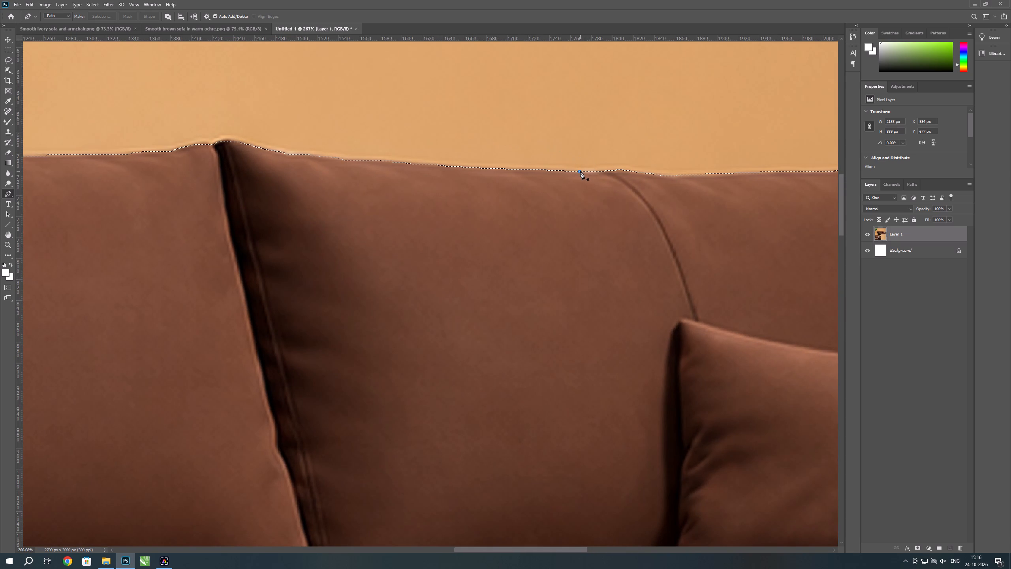
pyautogui.click(489, 168)
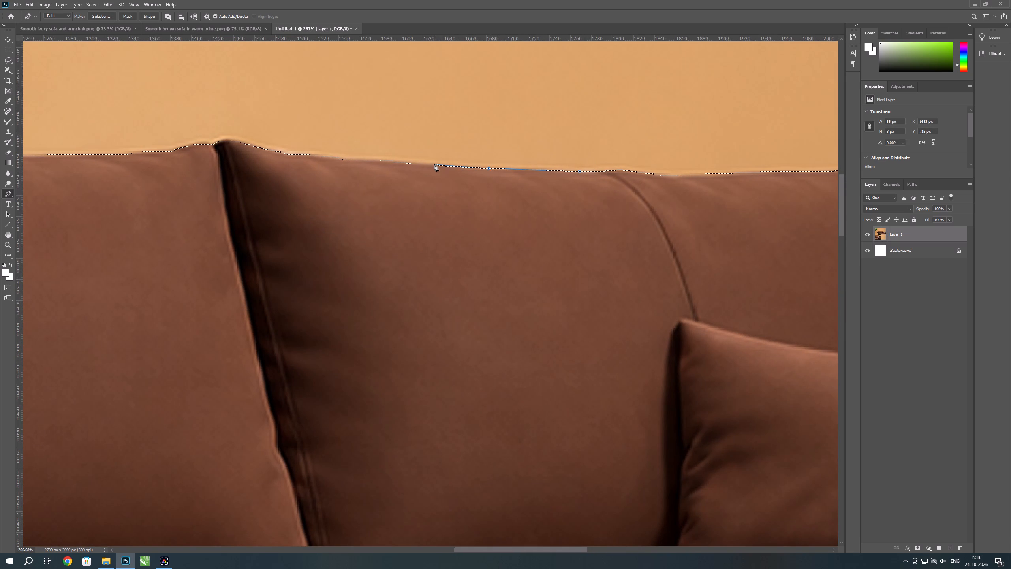
pyautogui.click(434, 164)
pyautogui.click(339, 157)
pyautogui.hotkey('ctrl', 'z')
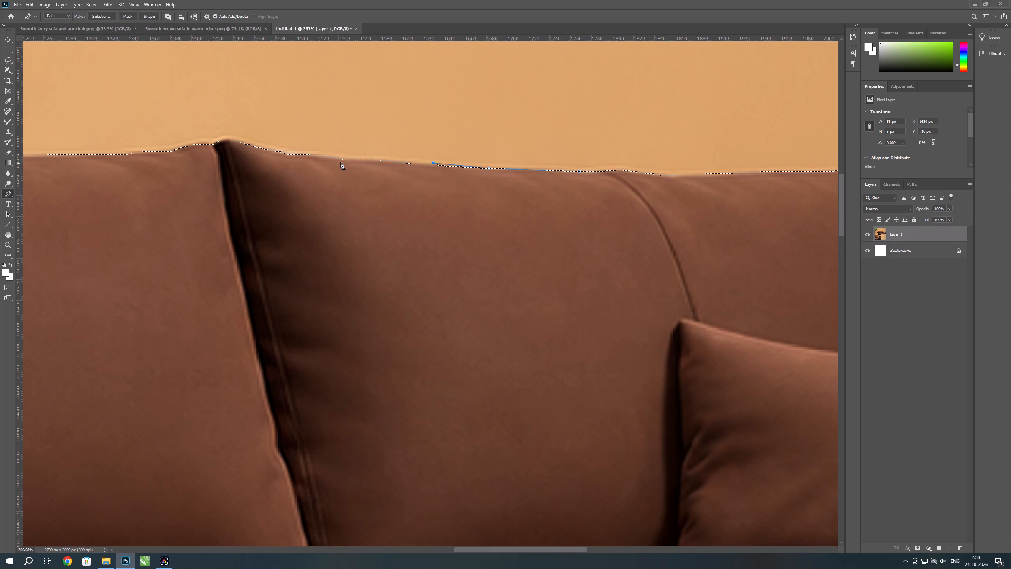
pyautogui.click(380, 160)
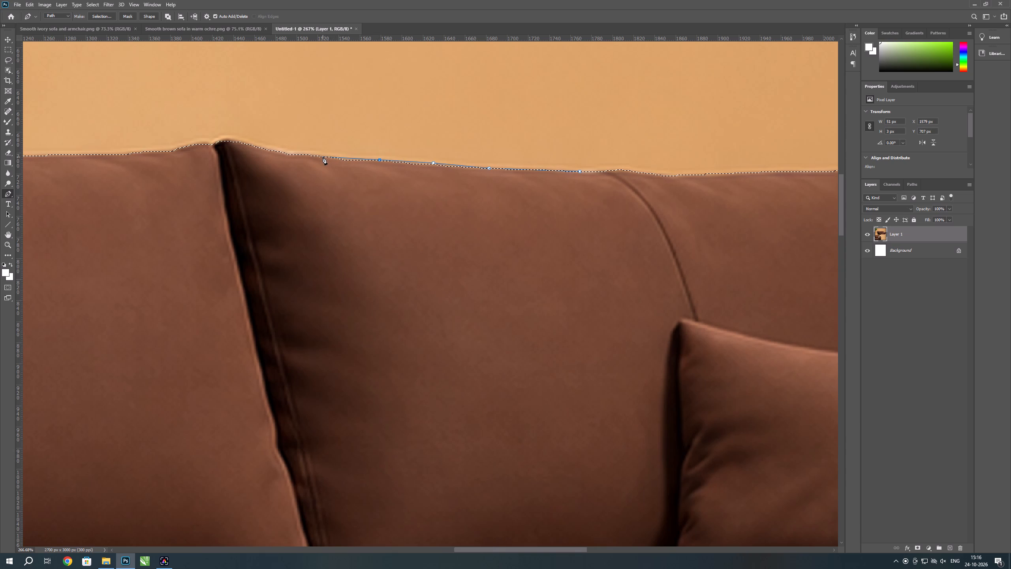
pyautogui.click(320, 156)
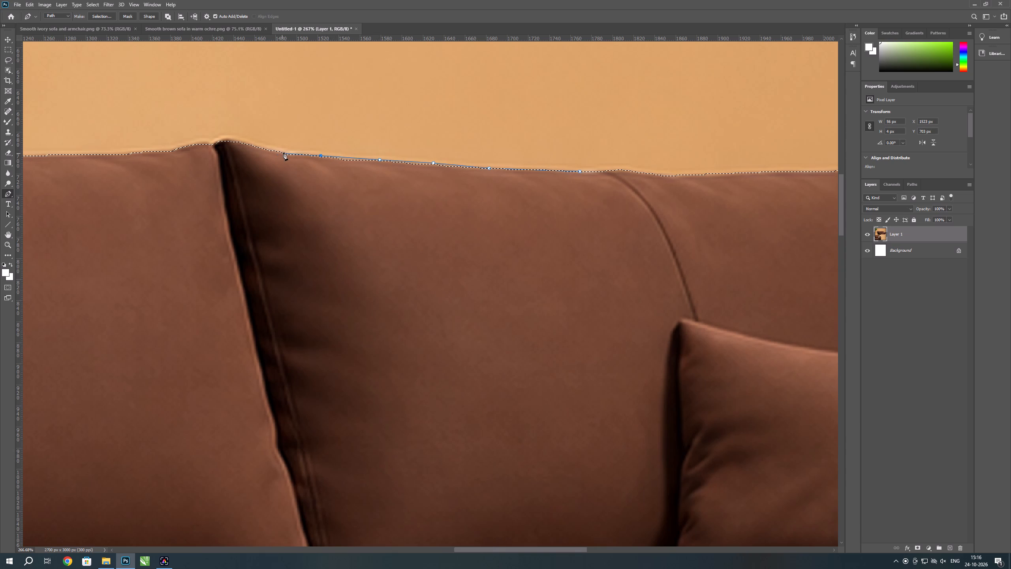
pyautogui.click(286, 154)
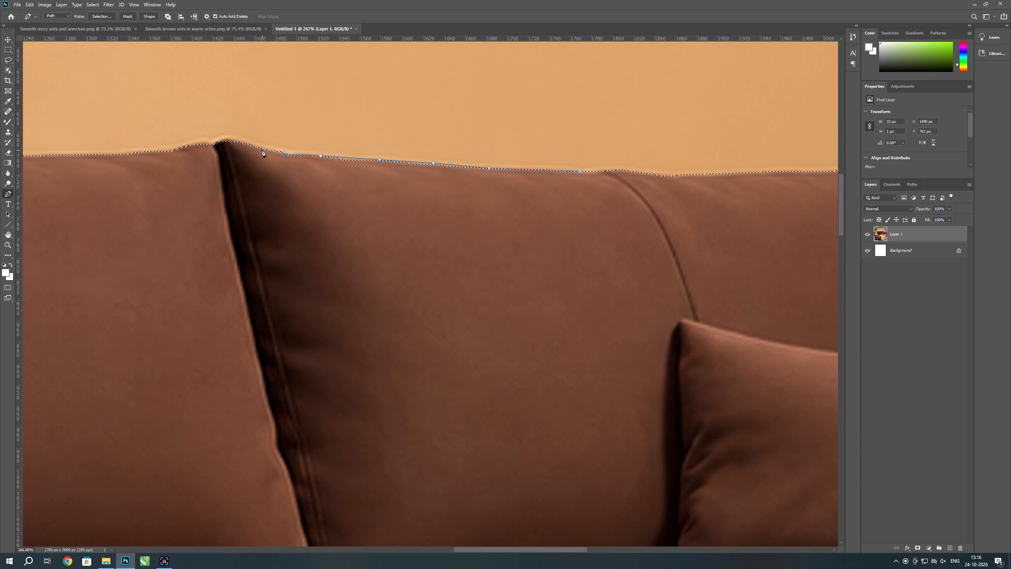
pyautogui.click(261, 147)
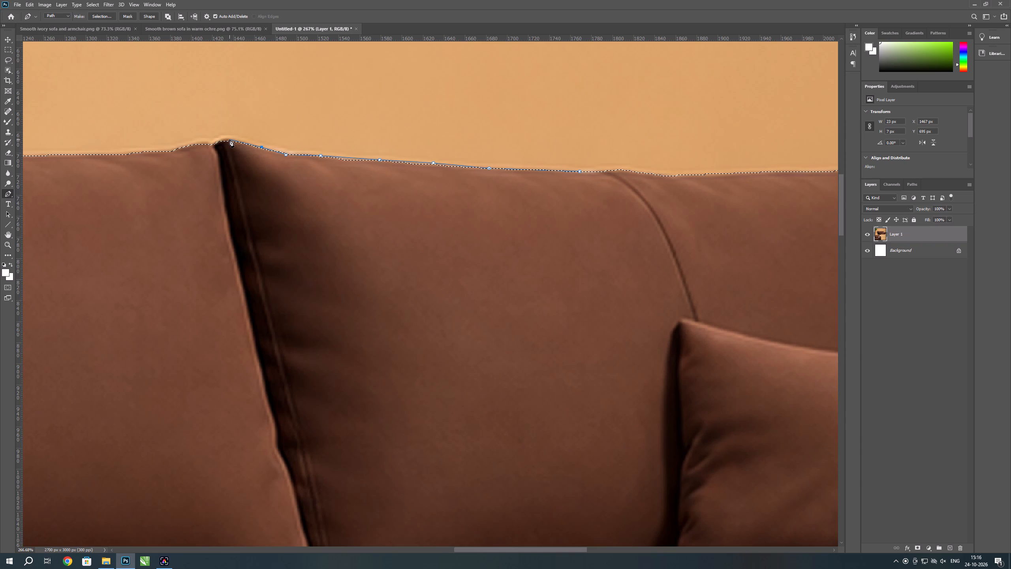
# Continue the Pen path over the peak where the two back cushions meet, onto the left cushion's top right corner.
pyautogui.click(229, 139)
pyautogui.click(224, 139)
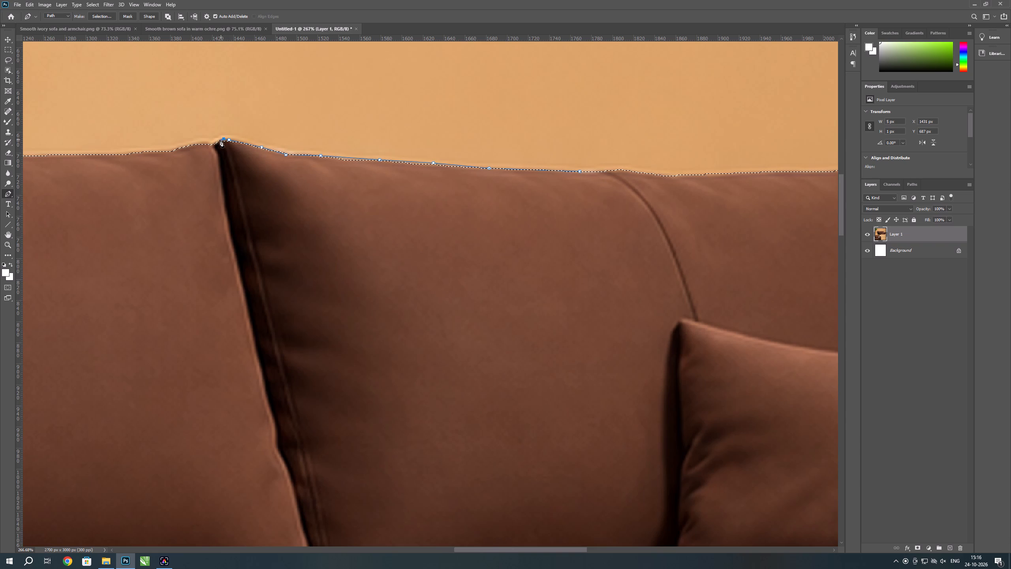
pyautogui.click(217, 142)
pyautogui.click(213, 143)
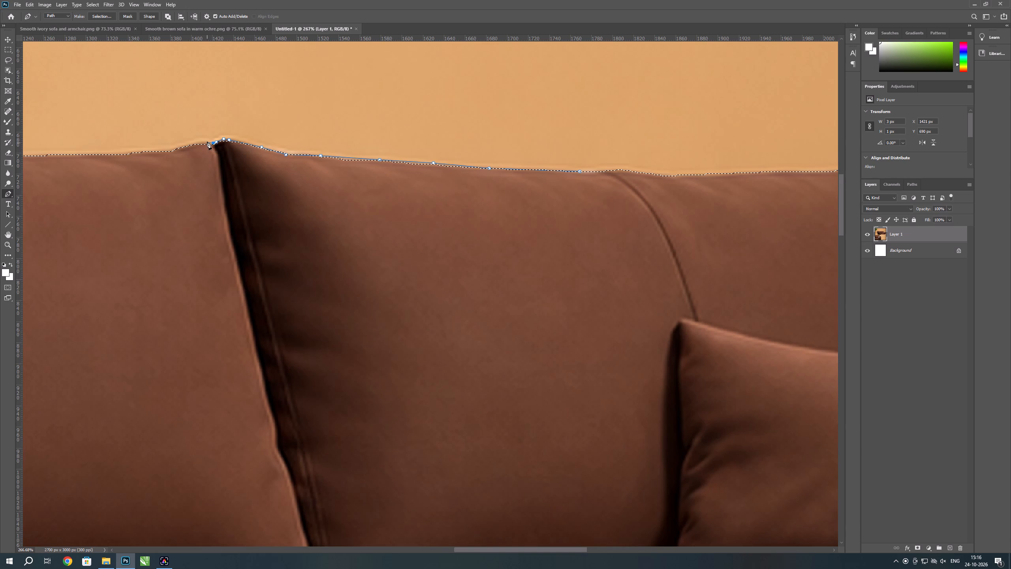
pyautogui.click(203, 143)
pyautogui.click(190, 145)
pyautogui.hotkey('ctrl', 'z')
pyautogui.hotkey('ctrl', 'z')
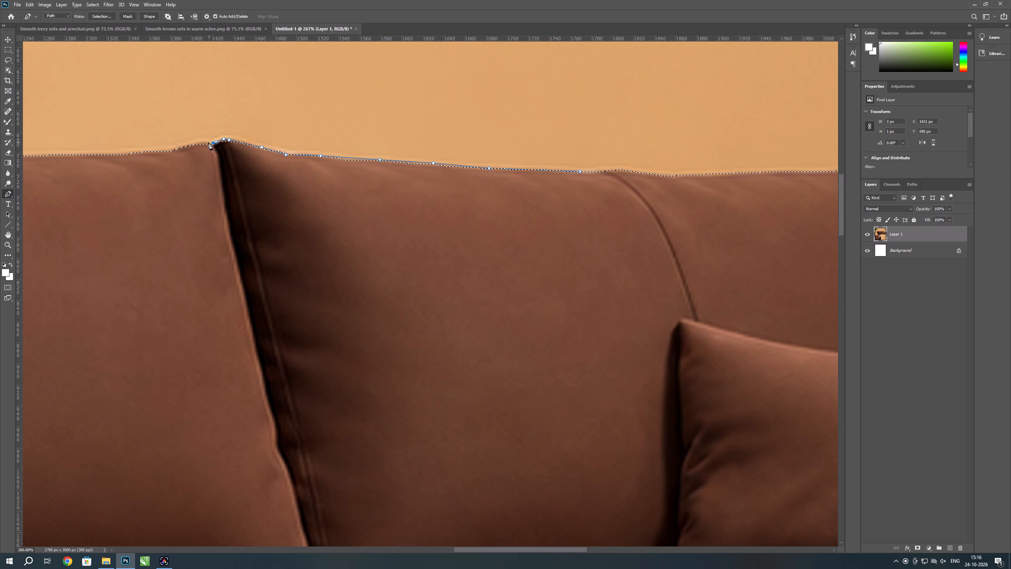
pyautogui.click(208, 143)
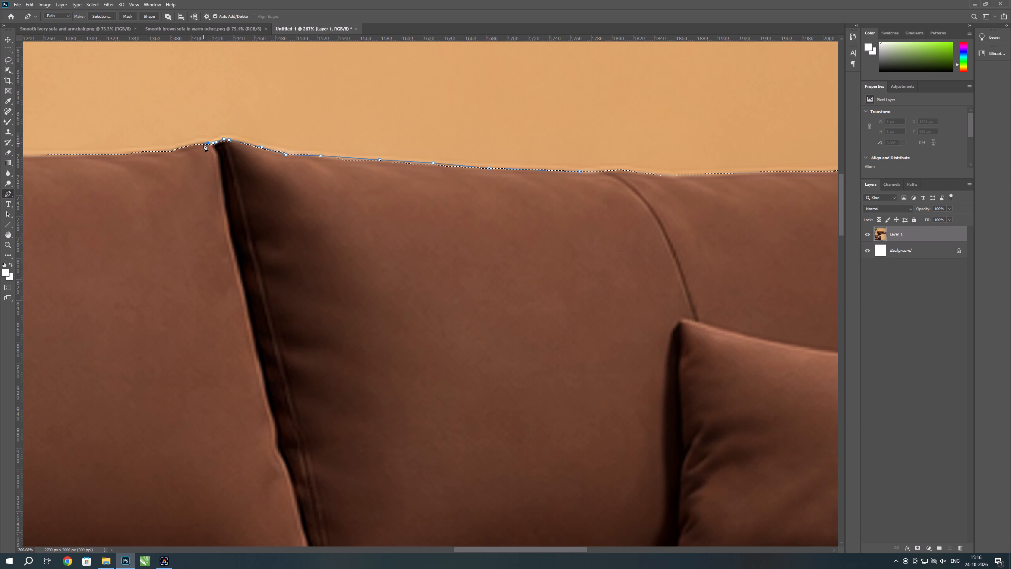
pyautogui.click(203, 143)
pyautogui.click(198, 143)
pyautogui.click(187, 146)
# Close the path through the inside of the back cushions and add the enclosed sliver to the selection.
pyautogui.click(214, 161)
pyautogui.click(586, 202)
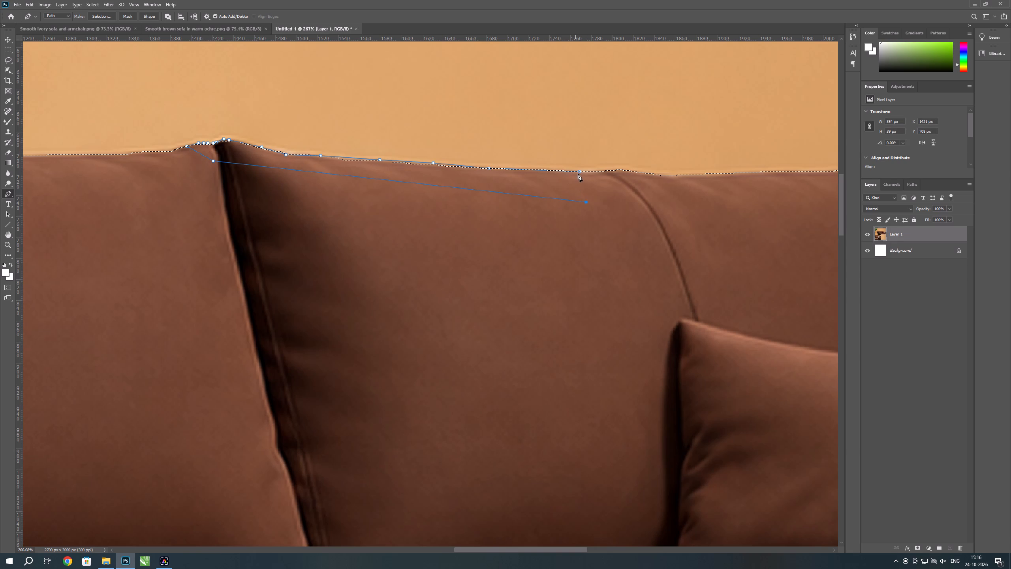
pyautogui.click(581, 173)
pyautogui.hotkey('ctrl', 'z')
pyautogui.click(578, 173)
pyautogui.hotkey('ctrl', 'shift', 'Return')
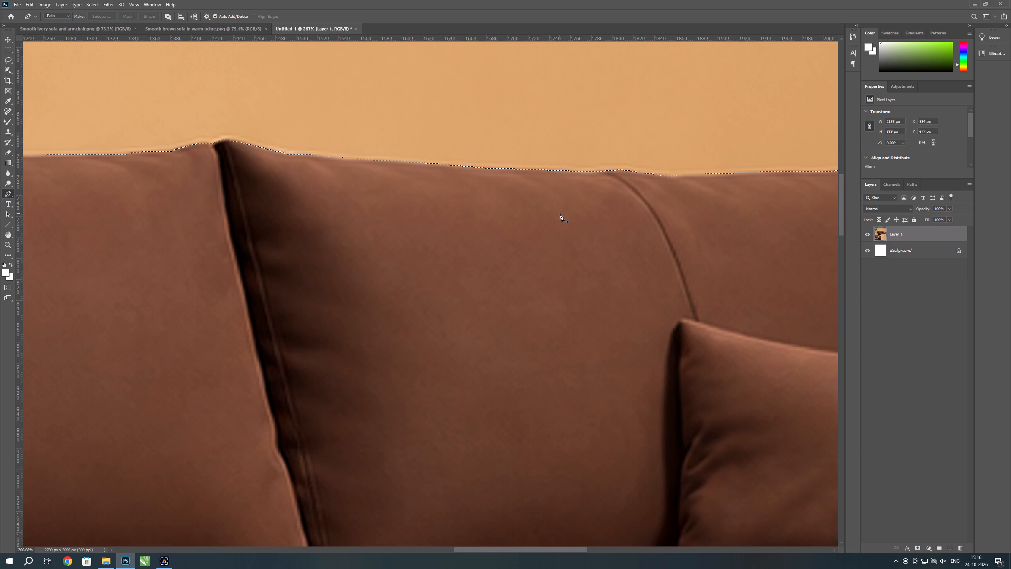
# Trace the left back cushion's top edge with the Pen, from near its right corner to just past the curved seam.
pyautogui.scroll(-5, 157, 249)
pyautogui.scroll(-4, 443, 206)
pyautogui.scroll(3, 207, 212)
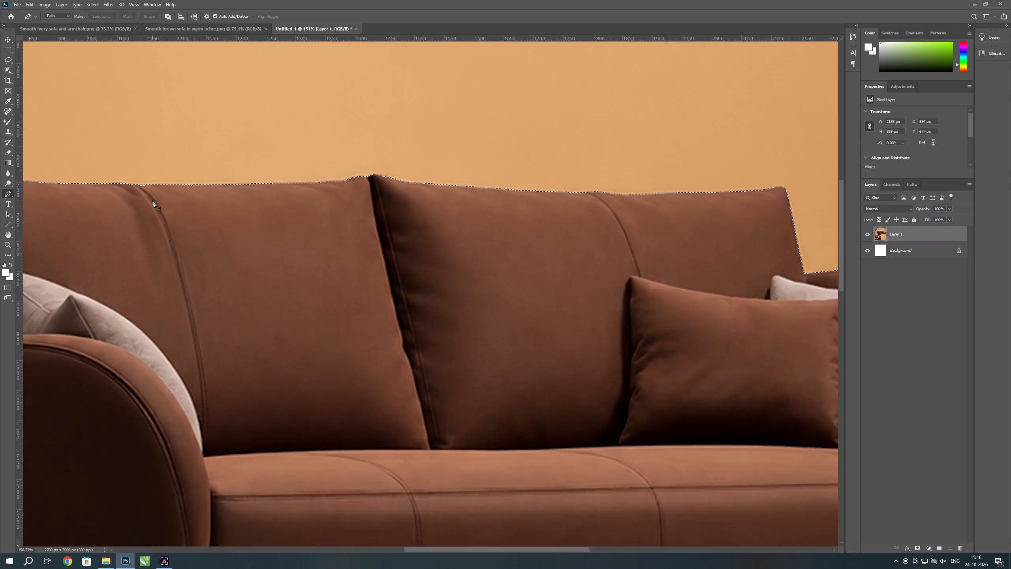
pyautogui.scroll(2, 152, 200)
pyautogui.scroll(-5, 489, 272)
pyautogui.scroll(5, 302, 190)
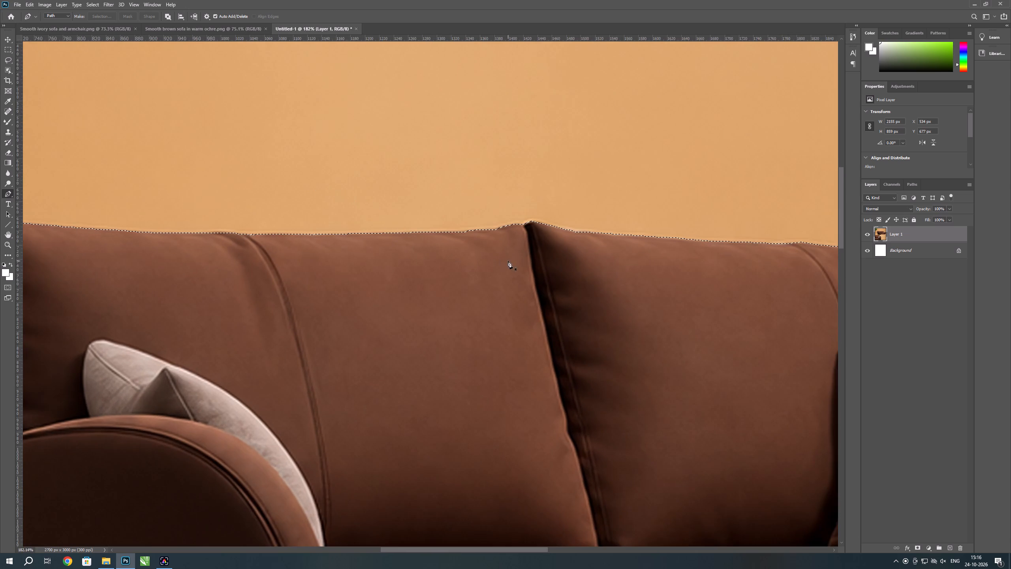
pyautogui.scroll(2, 486, 252)
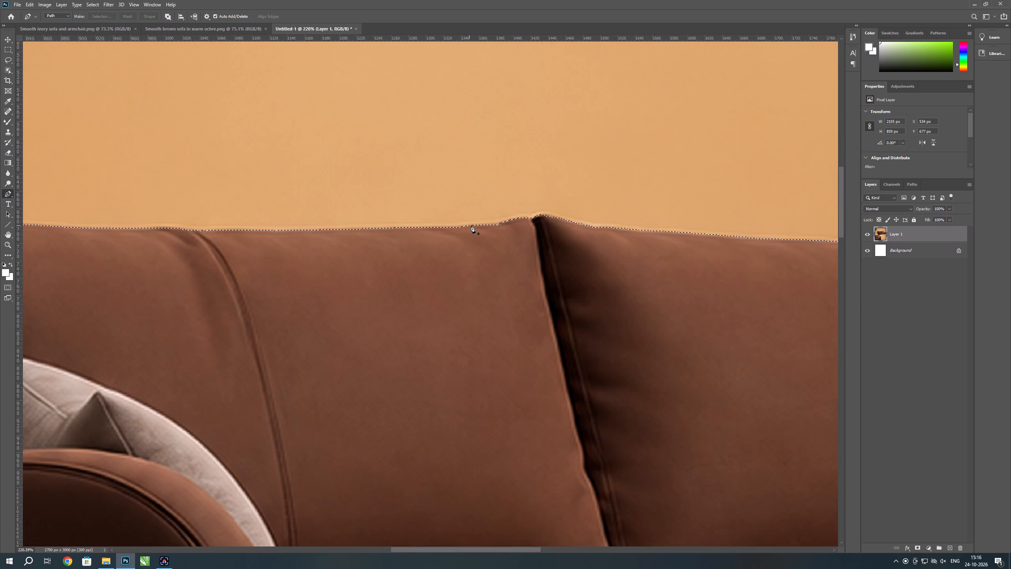
pyautogui.click(472, 225)
pyautogui.click(341, 229)
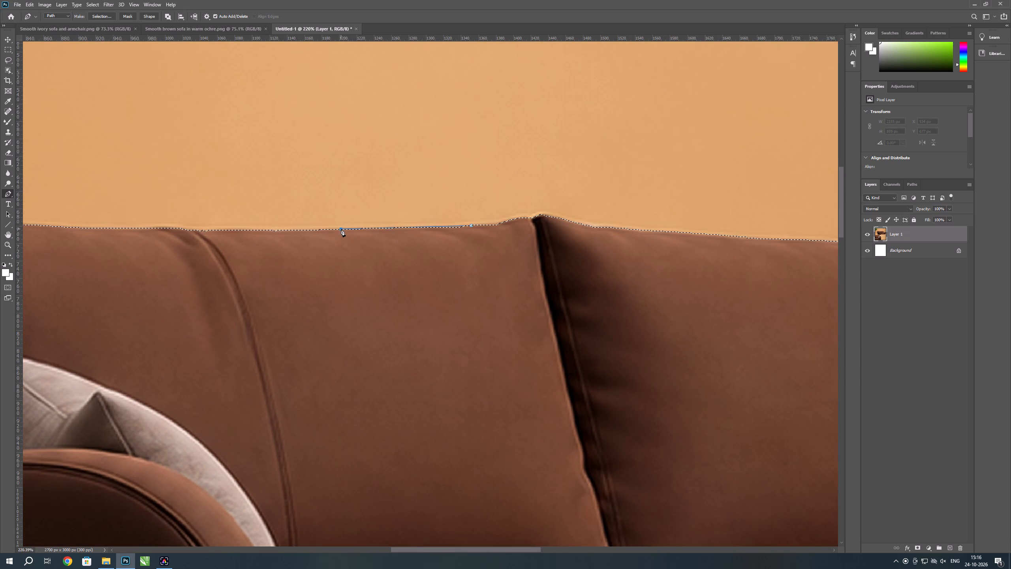
pyautogui.click(202, 230)
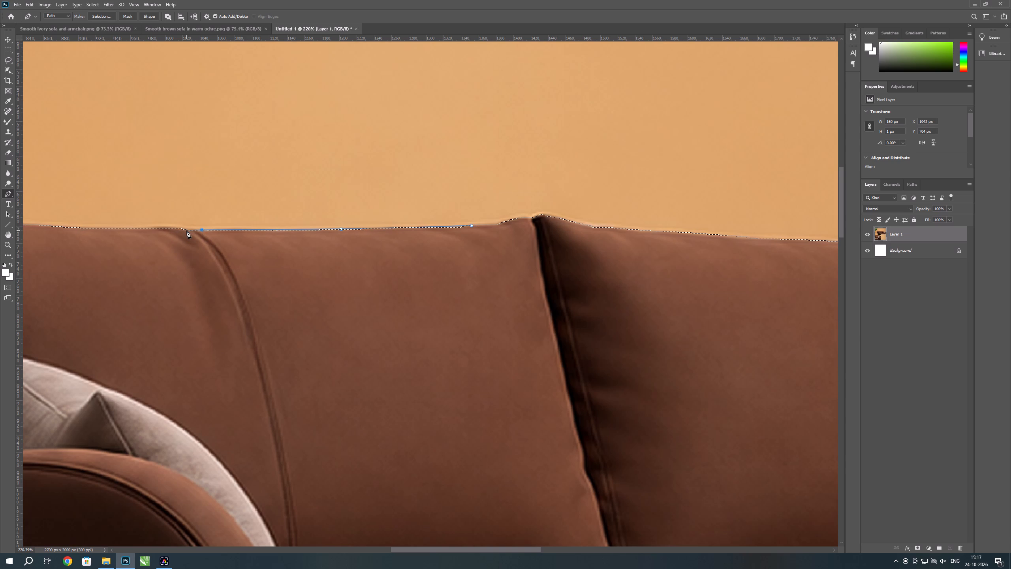
pyautogui.click(186, 229)
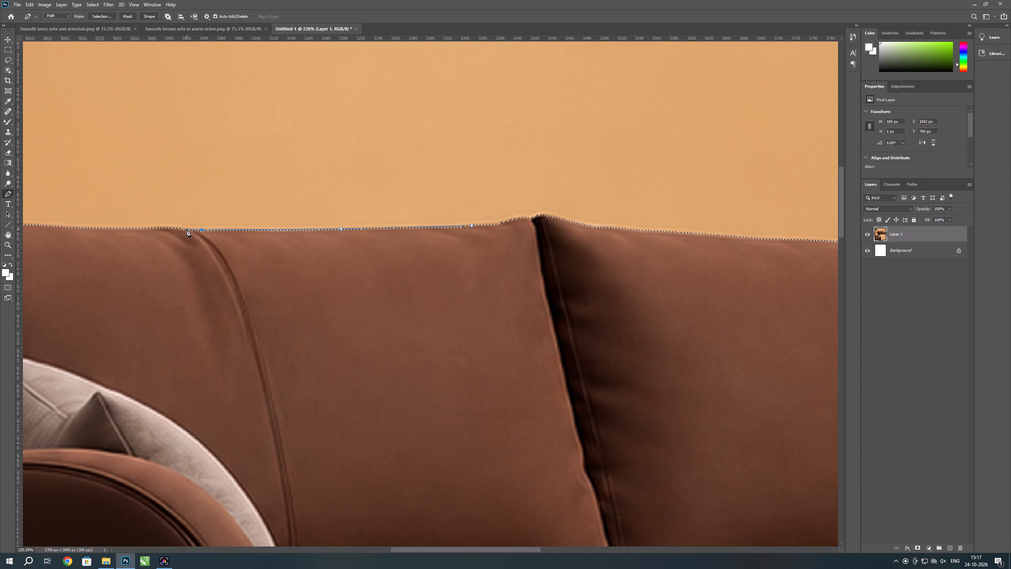
pyautogui.click(179, 228)
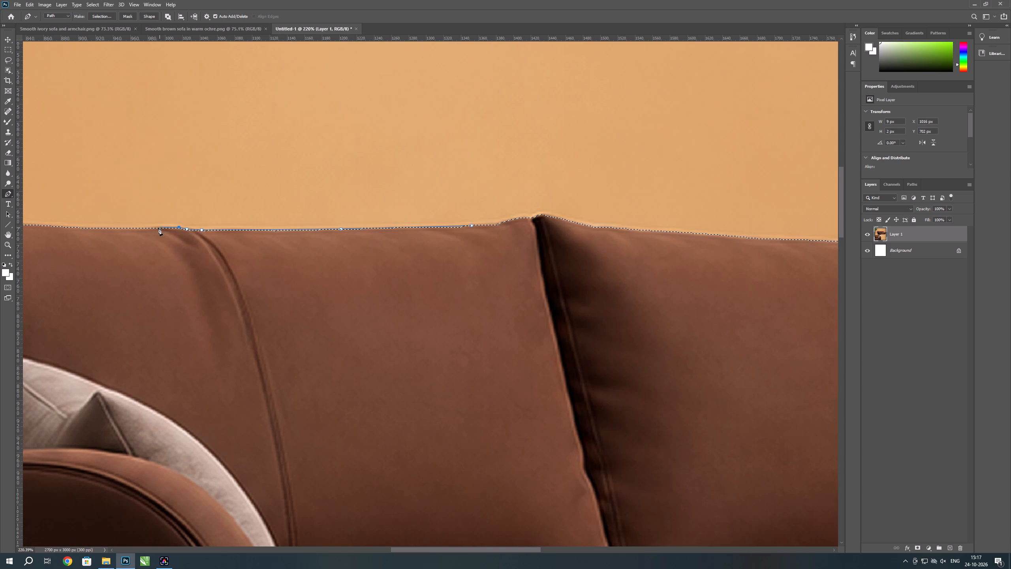
pyautogui.click(157, 228)
pyautogui.click(133, 228)
# Close the path through the inside of the left back cushion and add the enclosed top-edge strip to the selection.
pyautogui.click(187, 238)
pyautogui.click(329, 256)
pyautogui.click(464, 243)
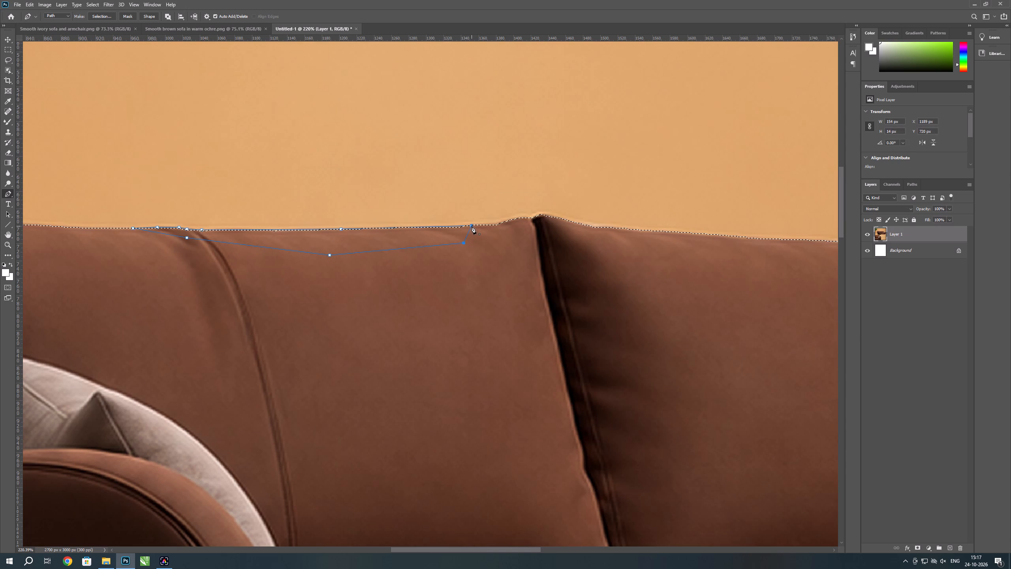
pyautogui.click(472, 226)
pyautogui.hotkey('ctrl', 'shift', 'Return')
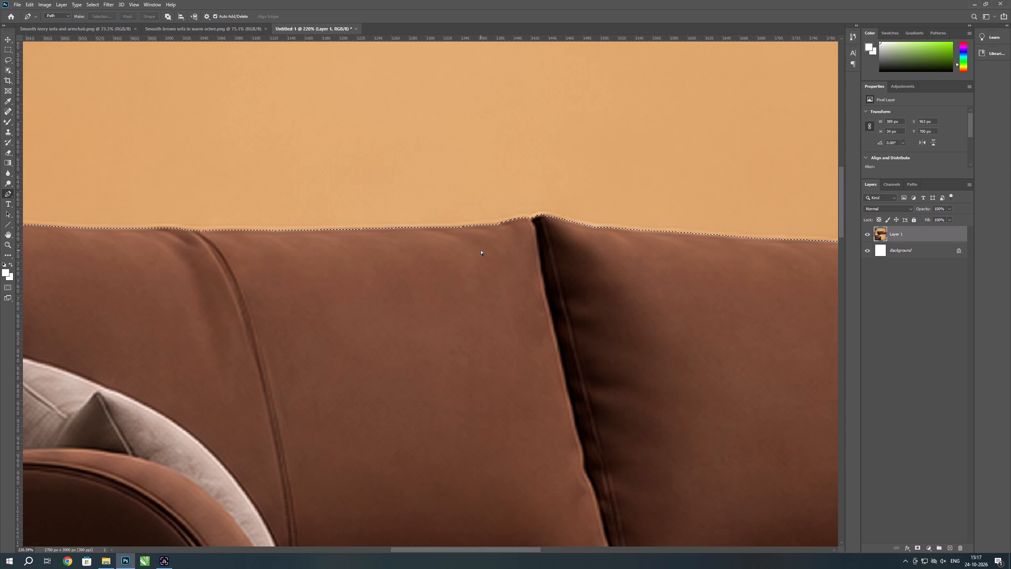
# Trace the left back cushion's outer top corner and side edge with the Pen, down to where it meets the armrest.
pyautogui.scroll(-5, 453, 243)
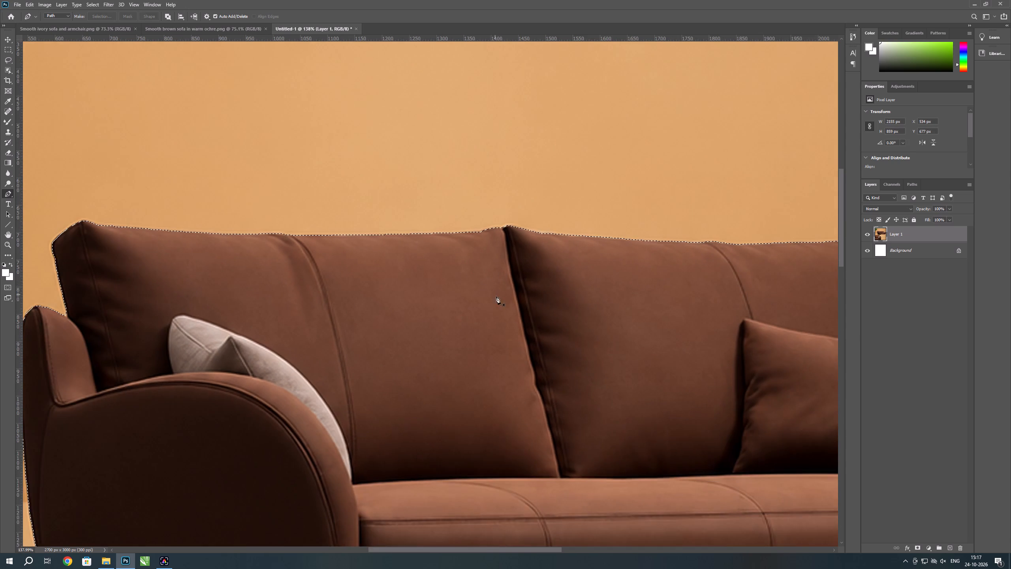
pyautogui.scroll(-2, 513, 317)
pyautogui.scroll(2, 114, 277)
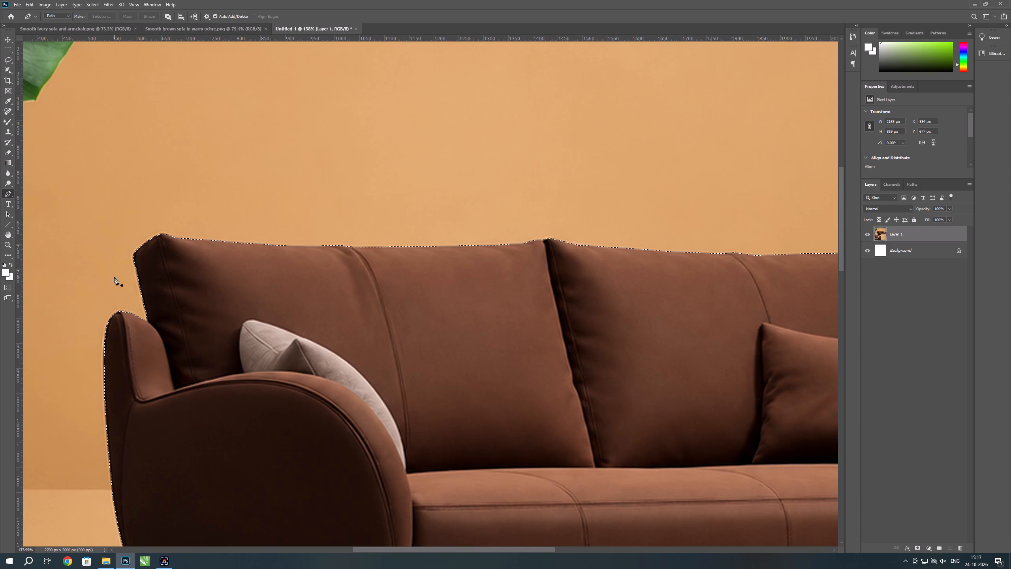
pyautogui.scroll(3, 114, 277)
pyautogui.scroll(2, 98, 343)
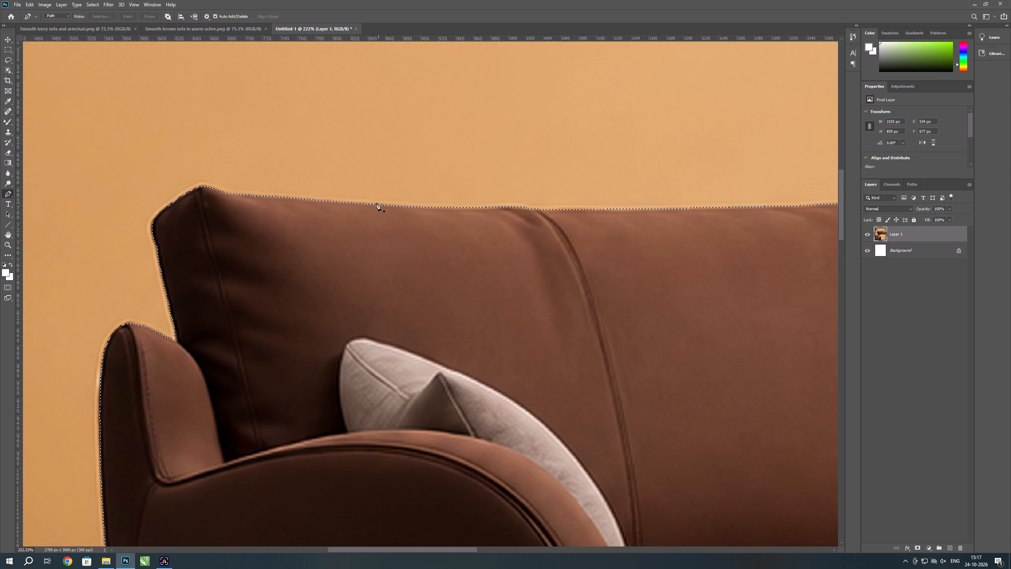
pyautogui.click(229, 193)
pyautogui.click(201, 184)
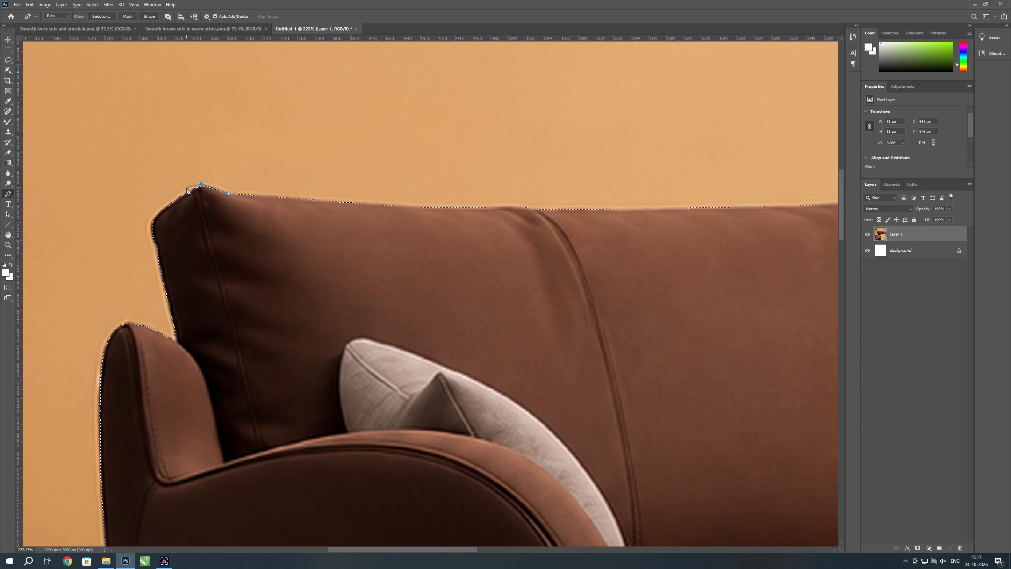
pyautogui.click(186, 192)
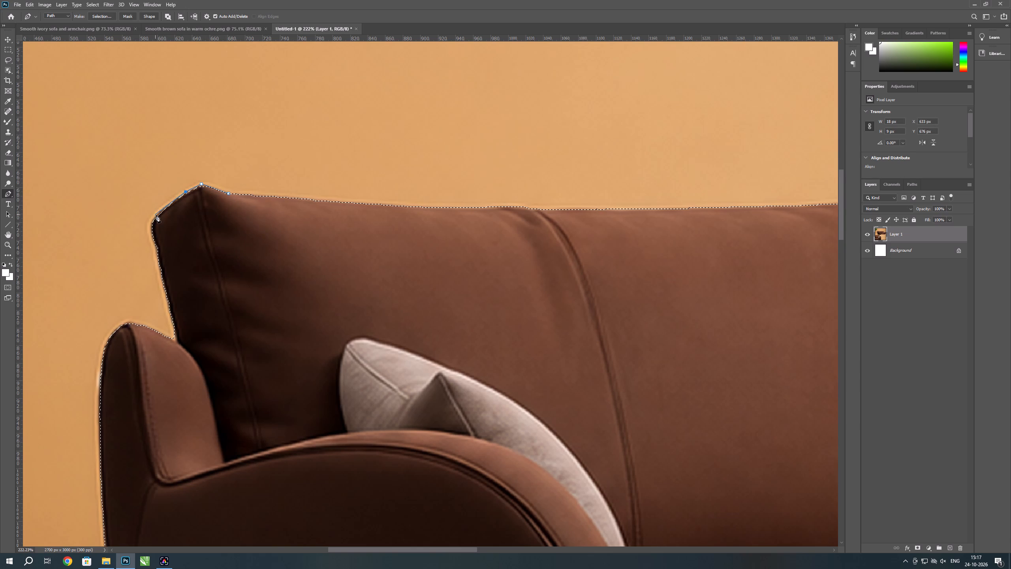
pyautogui.click(156, 215)
pyautogui.click(151, 222)
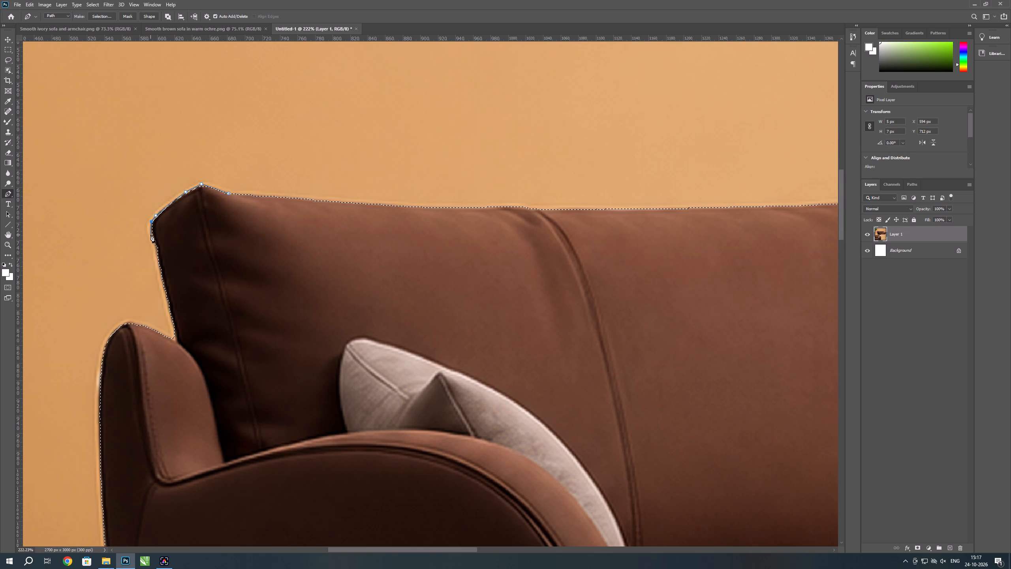
pyautogui.click(151, 235)
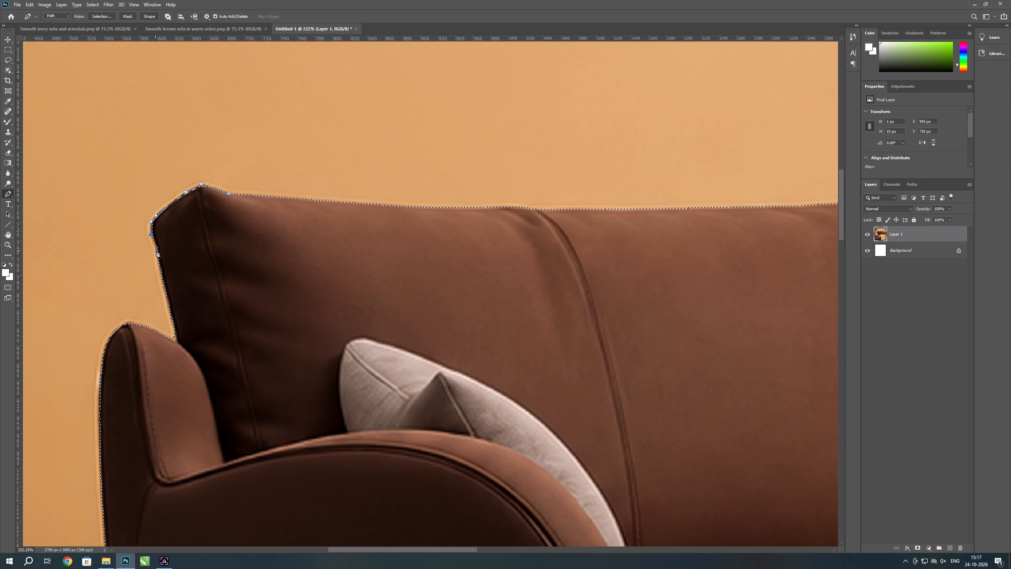
pyautogui.click(156, 251)
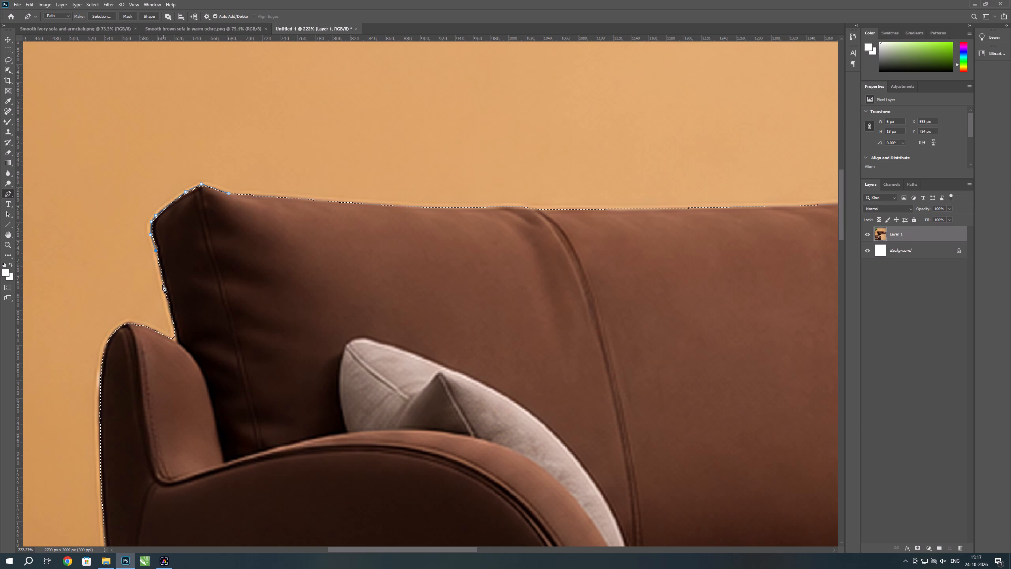
pyautogui.click(162, 285)
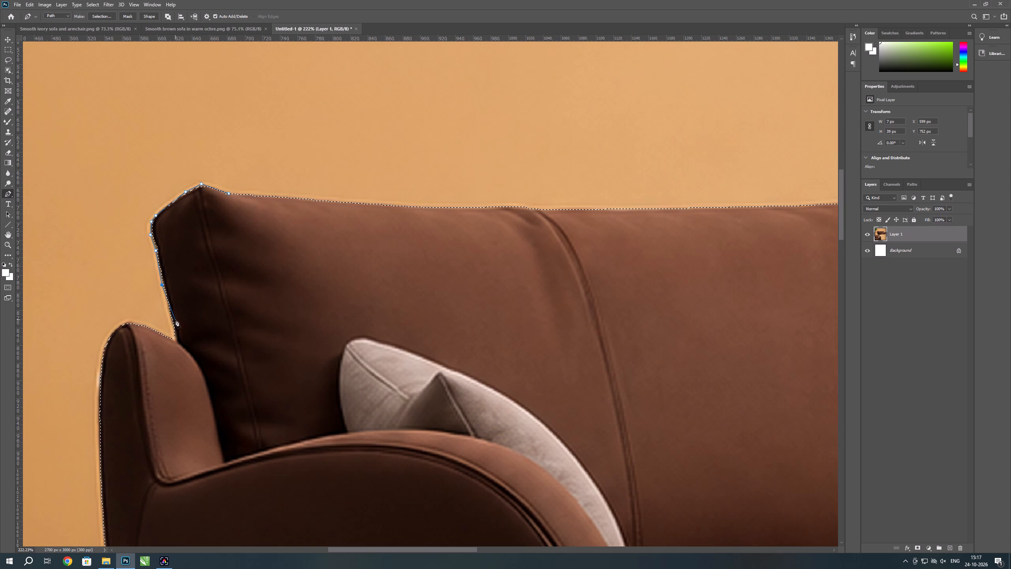
pyautogui.click(172, 323)
pyautogui.click(175, 337)
# Close the path through the inside of the left back cushion and add the enclosed corner area to the selection.
pyautogui.moveTo(182, 329); pyautogui.dragTo(182, 324)
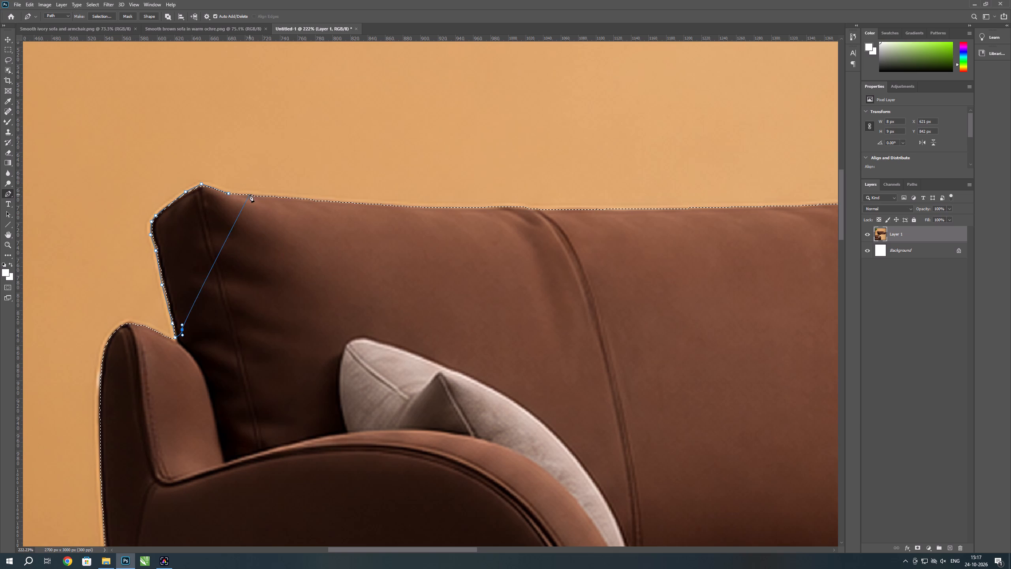
pyautogui.click(233, 207)
pyautogui.click(229, 193)
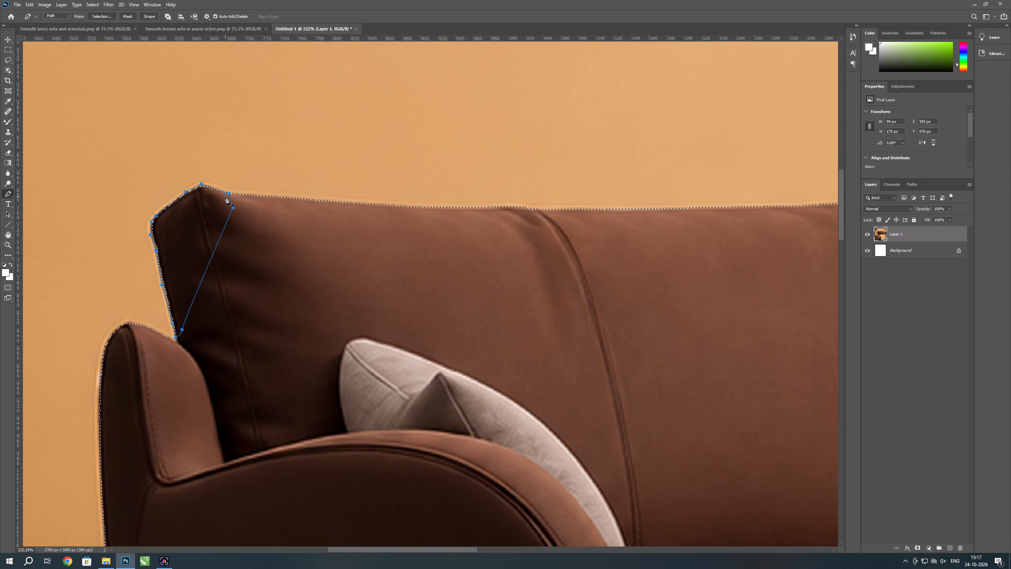
pyautogui.hotkey('ctrl', 'shift', 'Return')
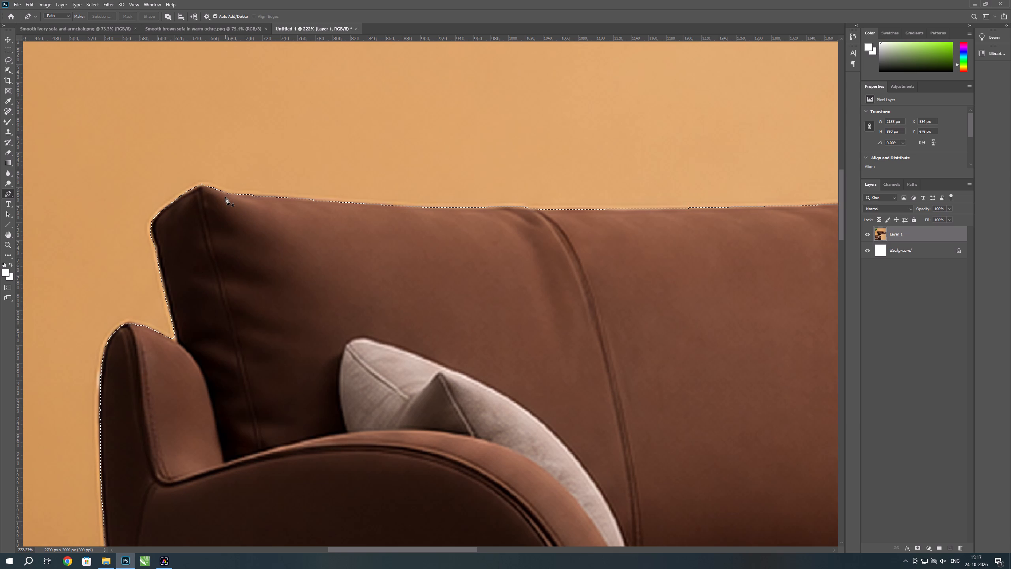
# Outline the small background notch between the left back cushion and the armrest, and subtract it from the selection.
pyautogui.click(175, 332)
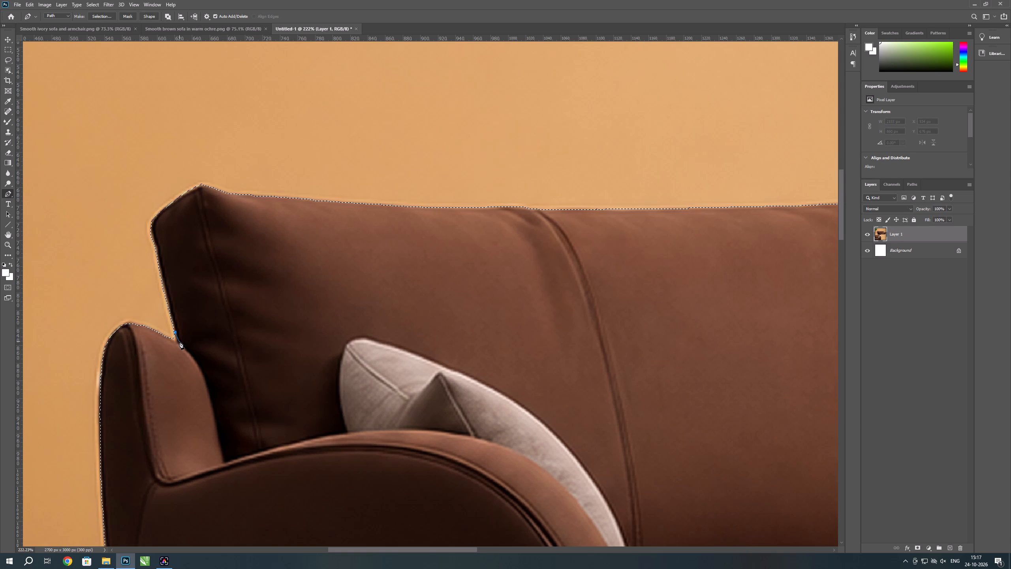
pyautogui.hotkey('ctrl', 'z')
pyautogui.click(173, 330)
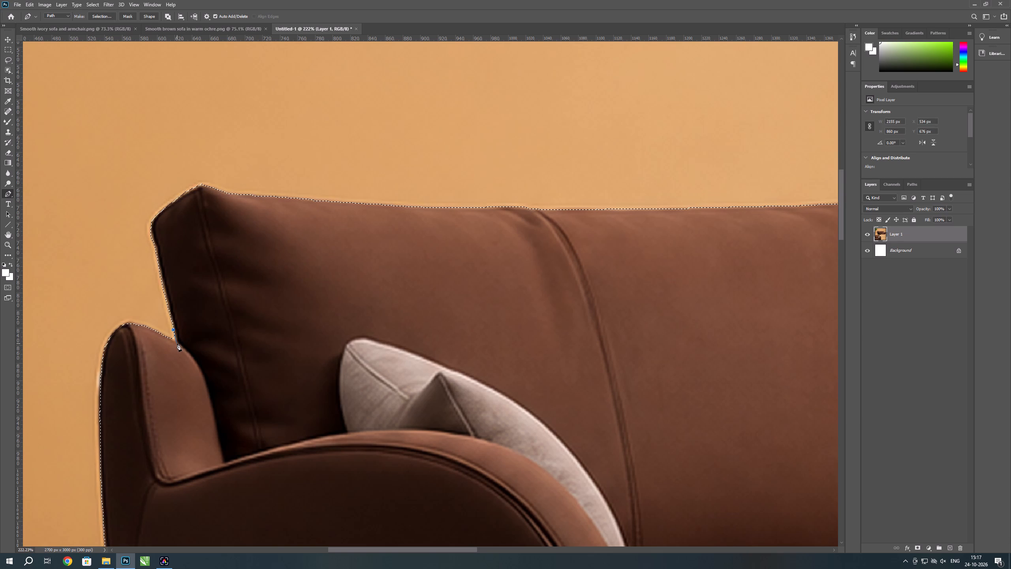
pyautogui.click(177, 344)
pyautogui.hotkey('ctrl', 'z')
pyautogui.click(177, 340)
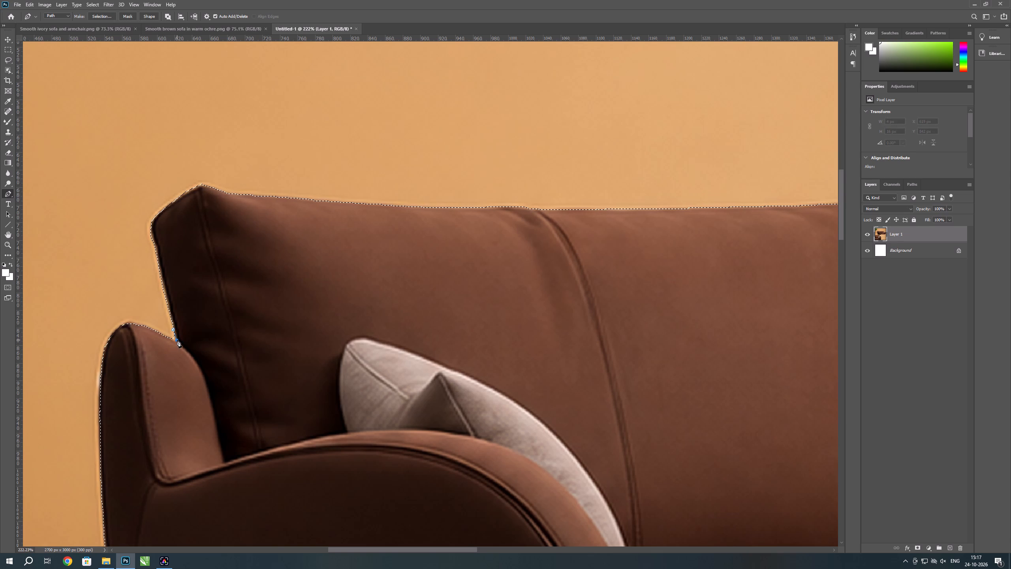
pyautogui.click(169, 338)
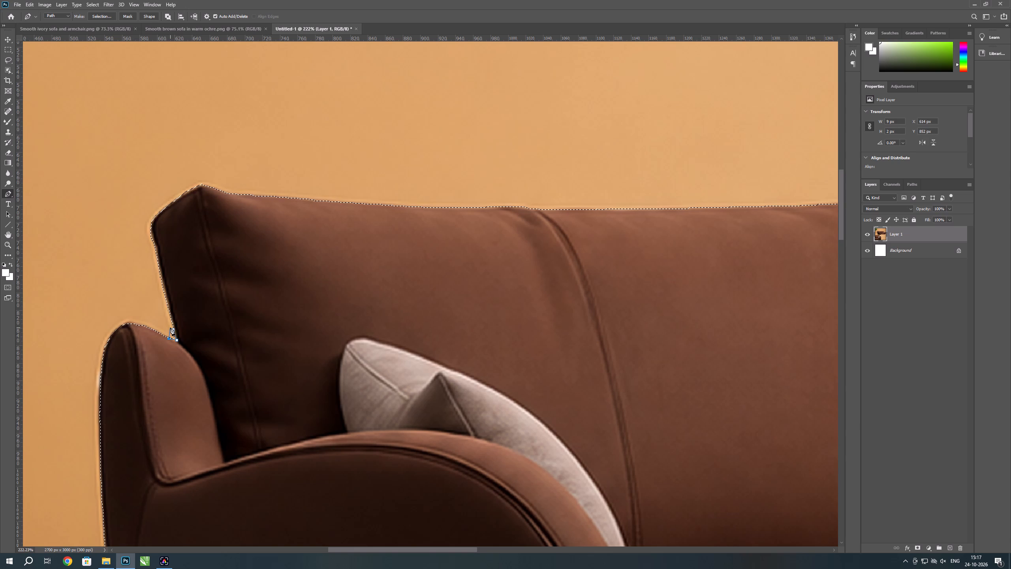
pyautogui.click(170, 328)
pyautogui.click(173, 331)
pyautogui.hotkey('ctrl', 'shift', 'Return')
pyautogui.hotkey('ctrl', 'z')
pyautogui.hotkey('ctrl', 'alt', 'Return')
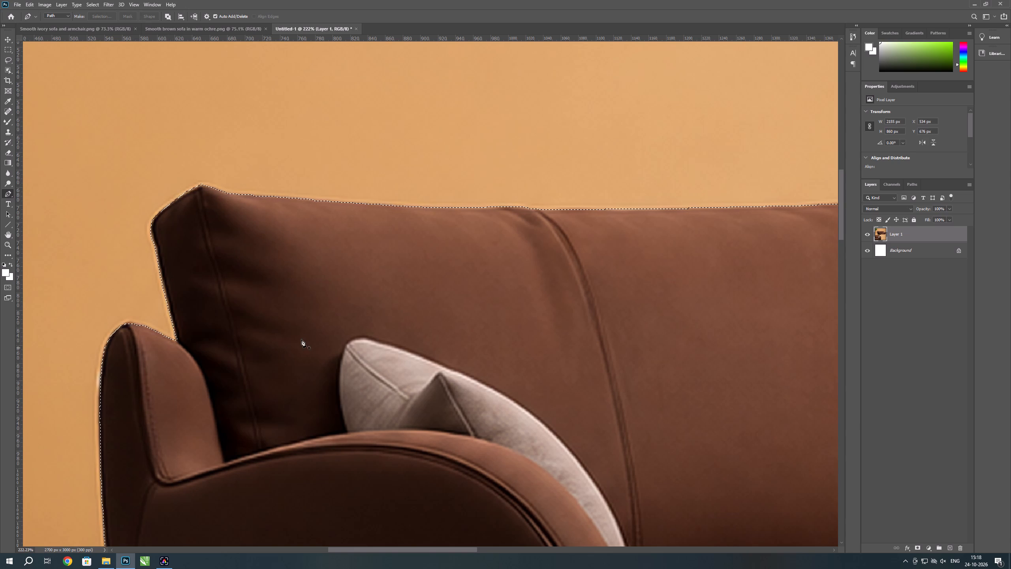
# Start a Pen path around the left end of the metallic foot below the left armrest, to midway along its top edge.
pyautogui.scroll(-3, 305, 336)
pyautogui.scroll(-4, 268, 325)
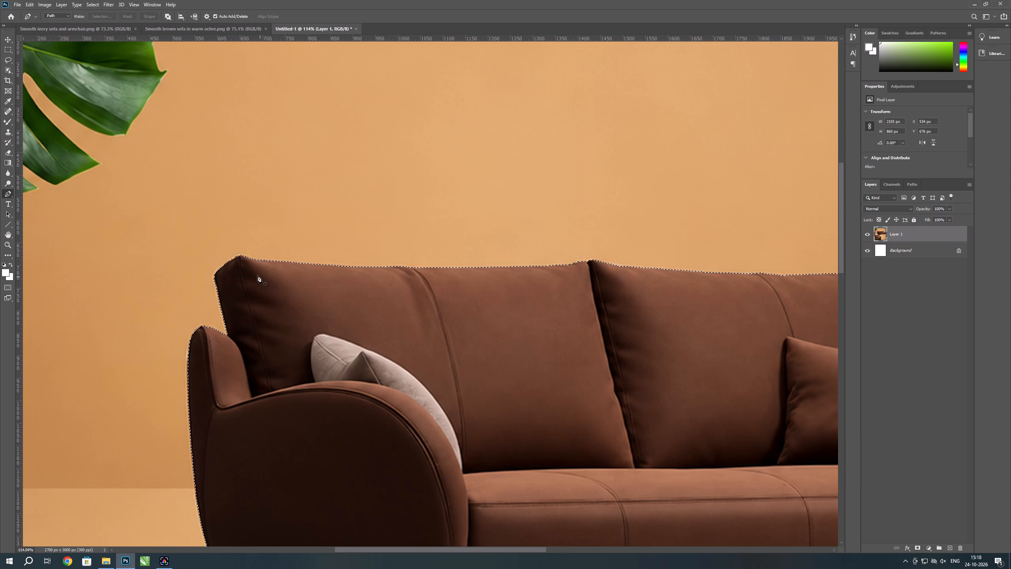
pyautogui.scroll(-5, 264, 272)
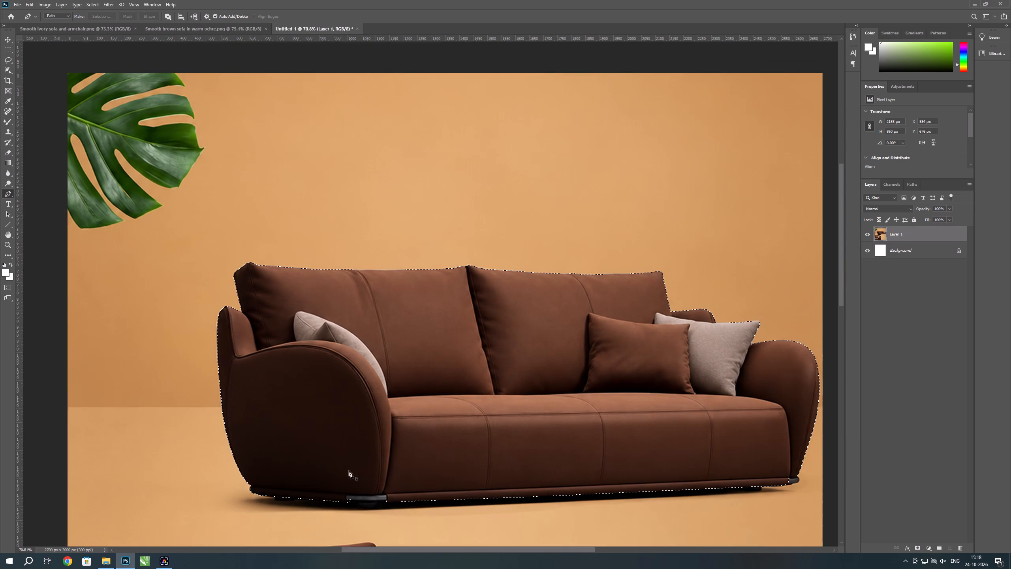
pyautogui.scroll(2, 376, 531)
pyautogui.scroll(8, 341, 510)
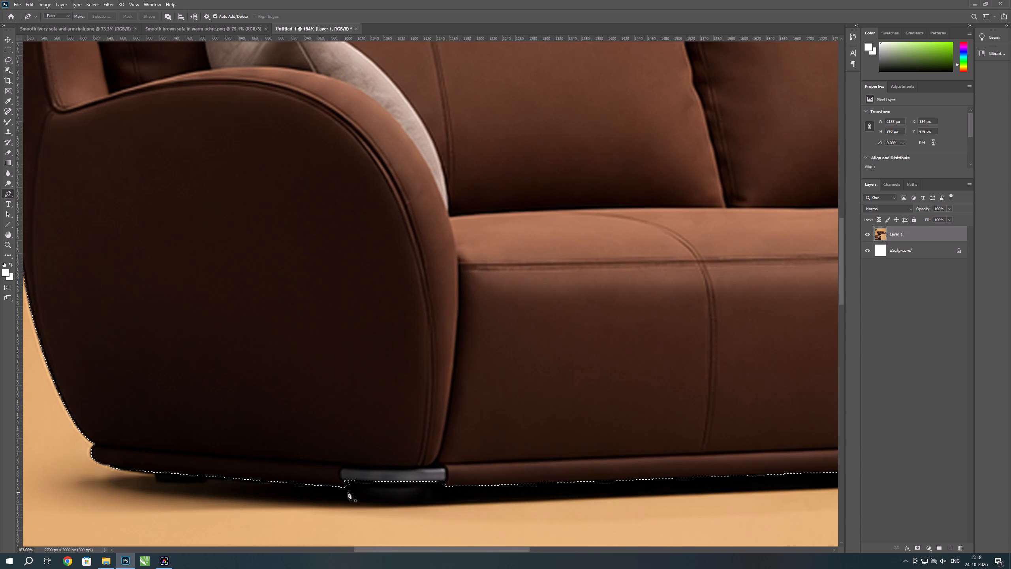
pyautogui.click(343, 479)
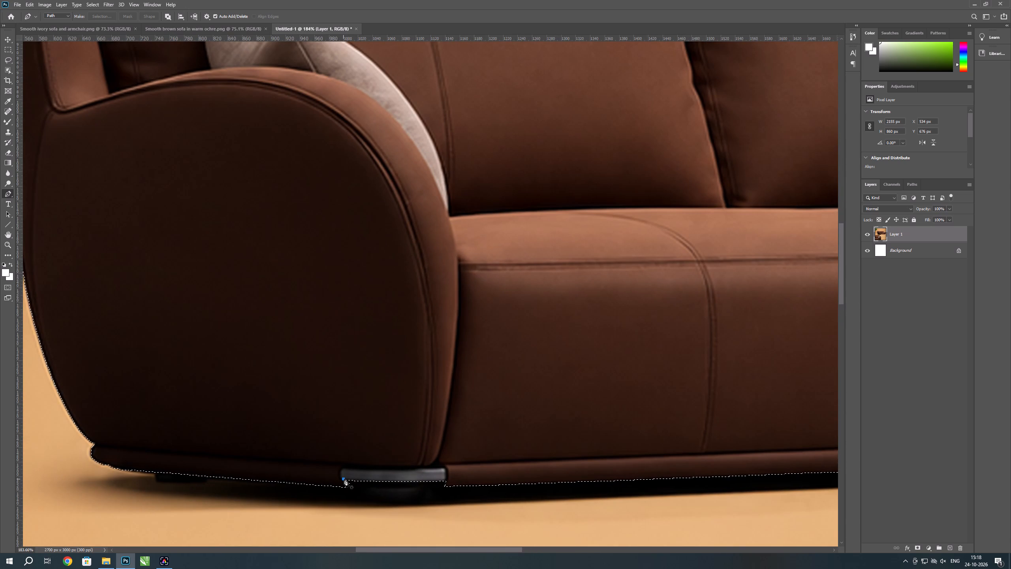
pyautogui.click(340, 475)
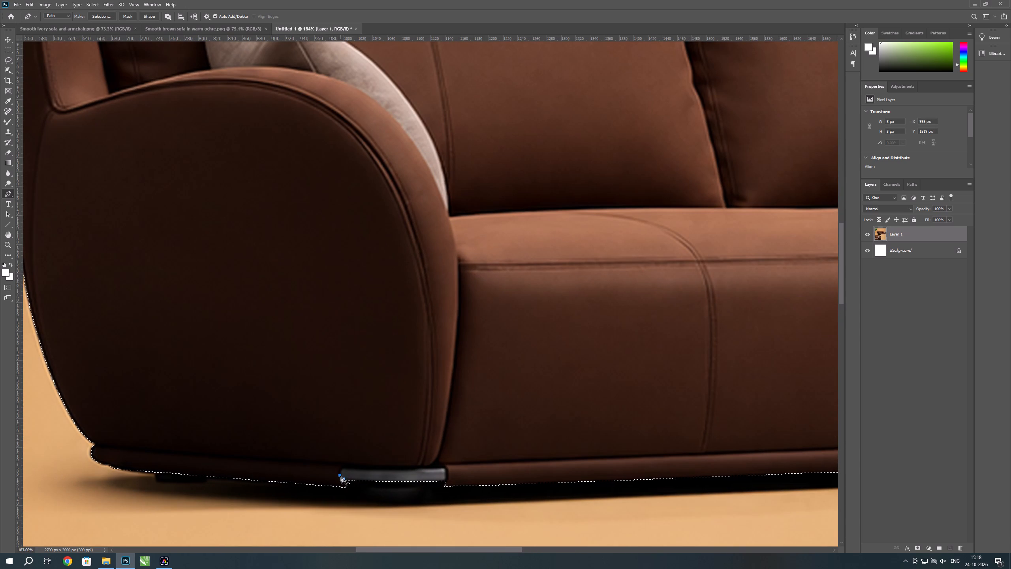
pyautogui.click(344, 469)
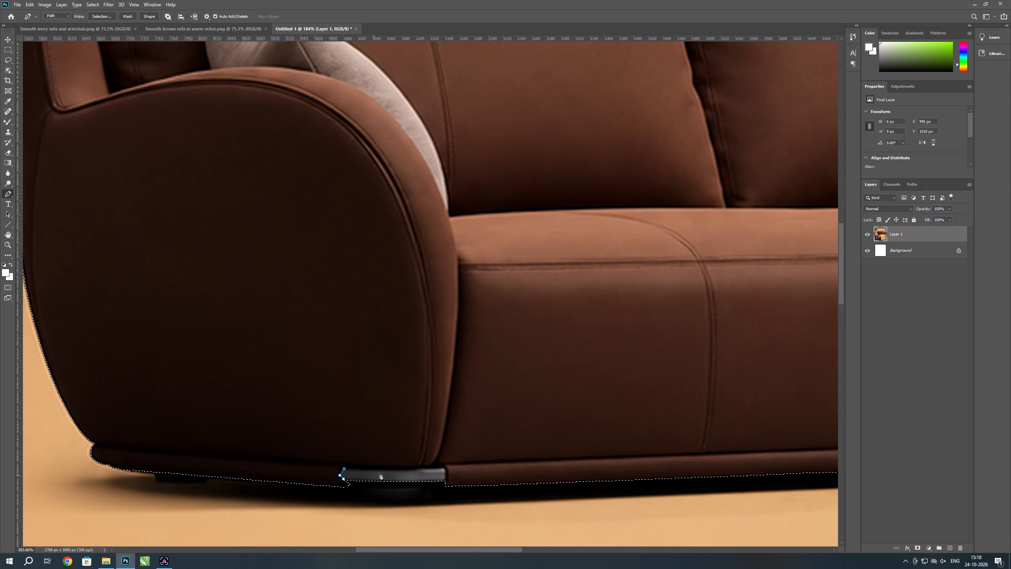
pyautogui.click(383, 471)
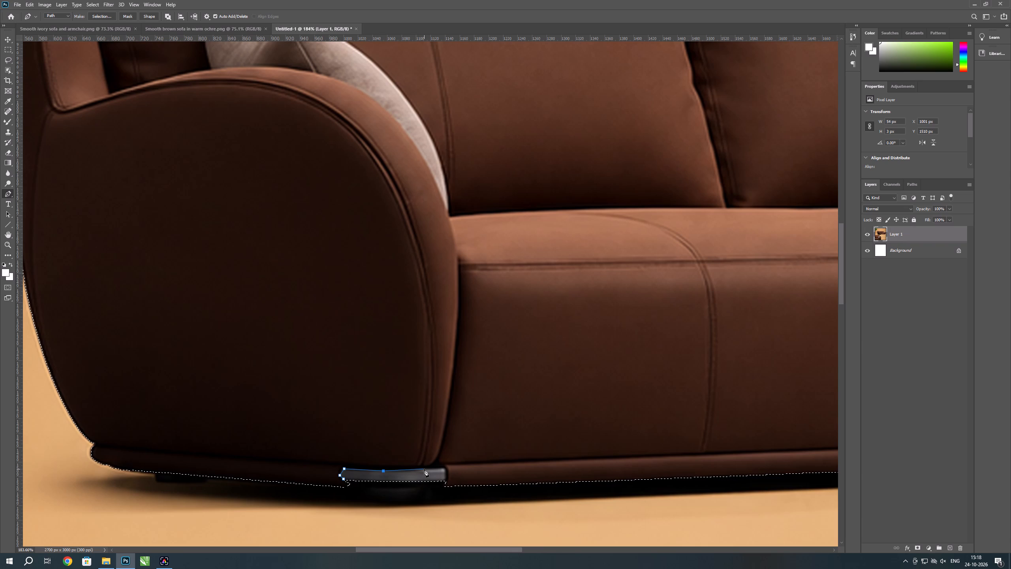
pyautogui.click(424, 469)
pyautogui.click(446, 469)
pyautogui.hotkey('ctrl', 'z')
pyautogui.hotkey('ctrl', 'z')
# Continue the Pen path along the rest of the metallic foot's top edge and down around its right end.
pyautogui.click(419, 470)
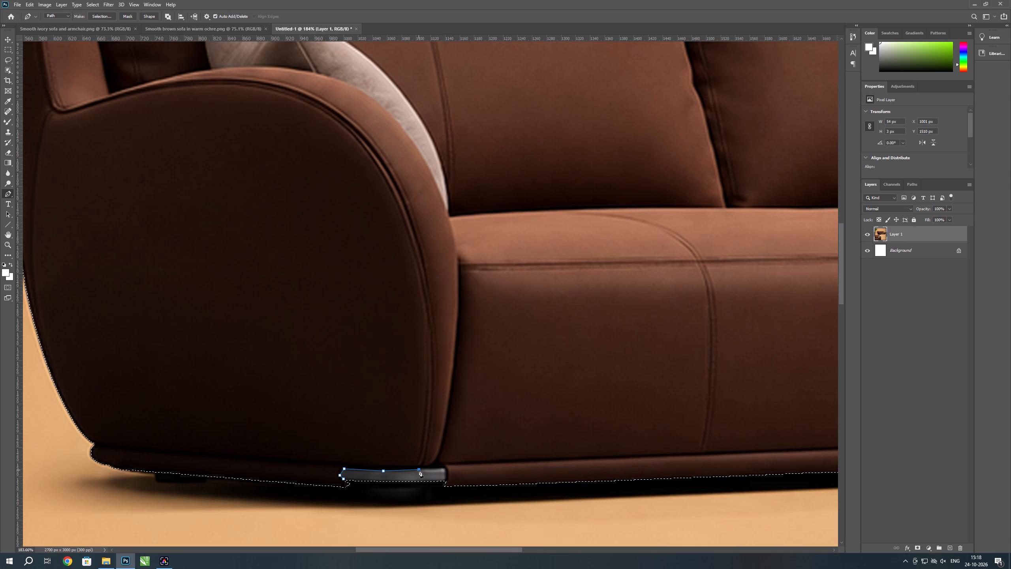
pyautogui.click(430, 469)
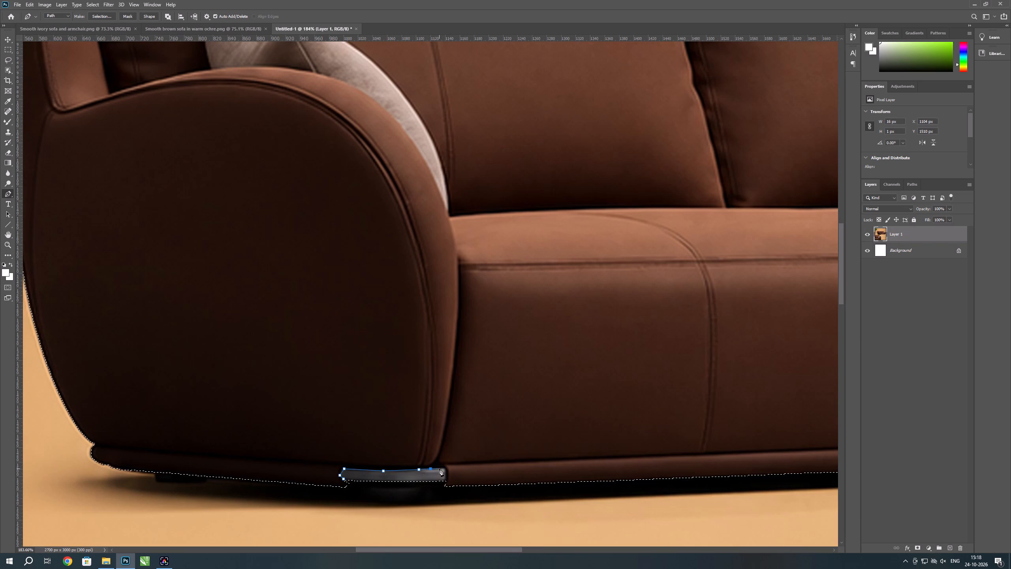
pyautogui.click(444, 469)
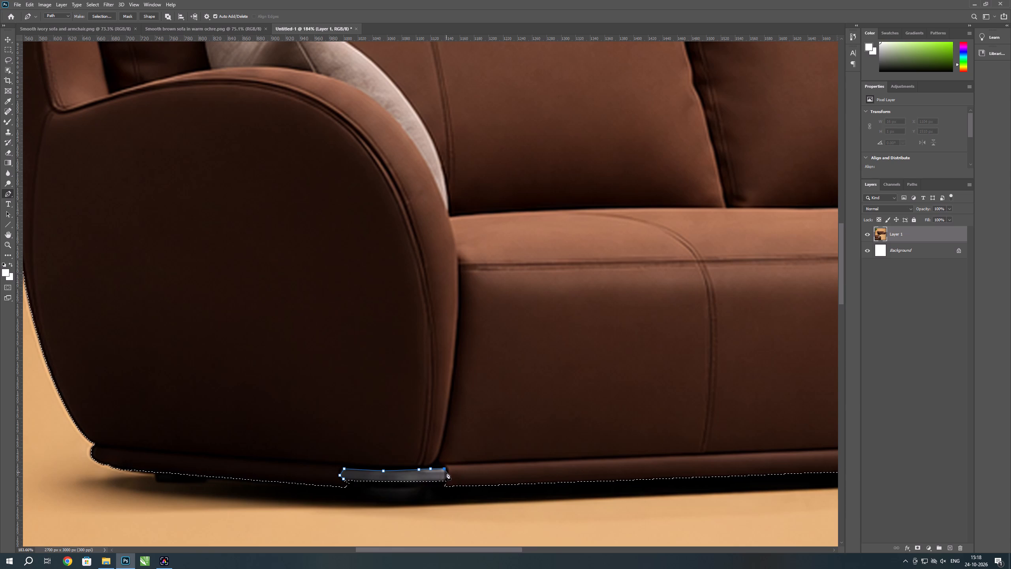
pyautogui.click(446, 472)
pyautogui.click(445, 481)
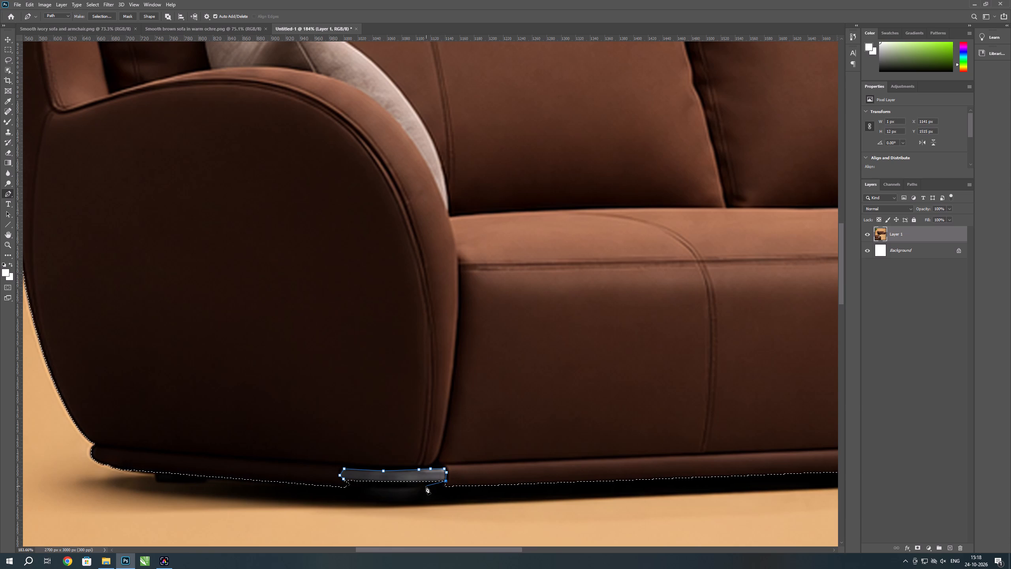
# Close the path beneath the metallic foot and subtract the enclosed area from the selection.
pyautogui.click(426, 486)
pyautogui.click(357, 491)
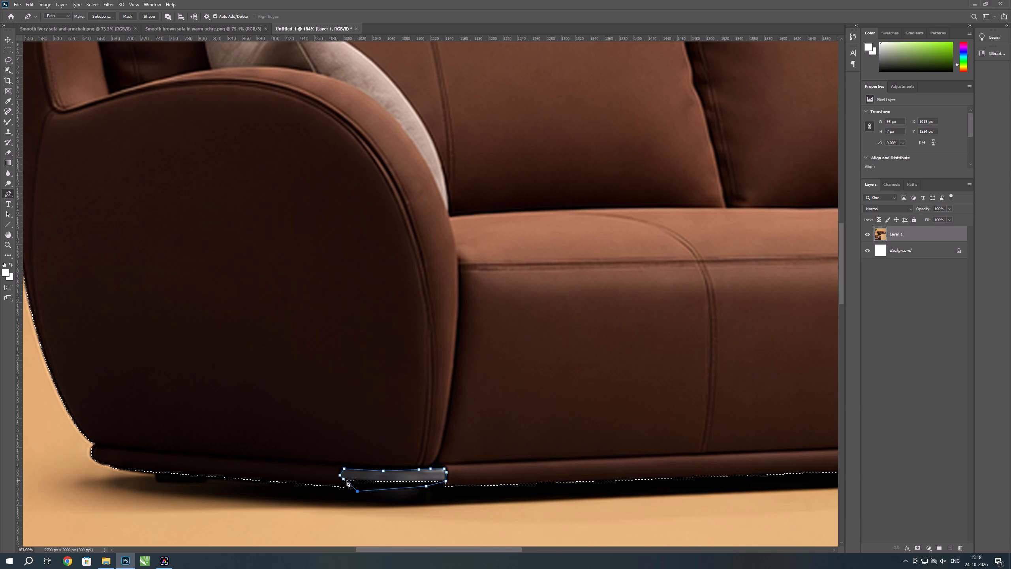
pyautogui.click(344, 480)
pyautogui.hotkey('ctrl', 'shift', 'Return')
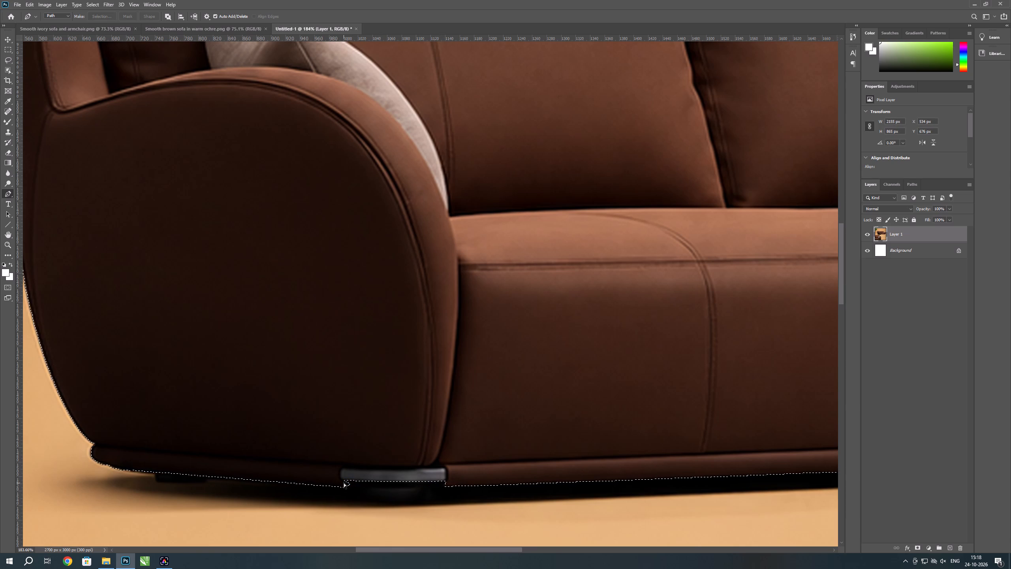
pyautogui.hotkey('ctrl', 'z')
pyautogui.hotkey('ctrl', 'alt', 'Return')
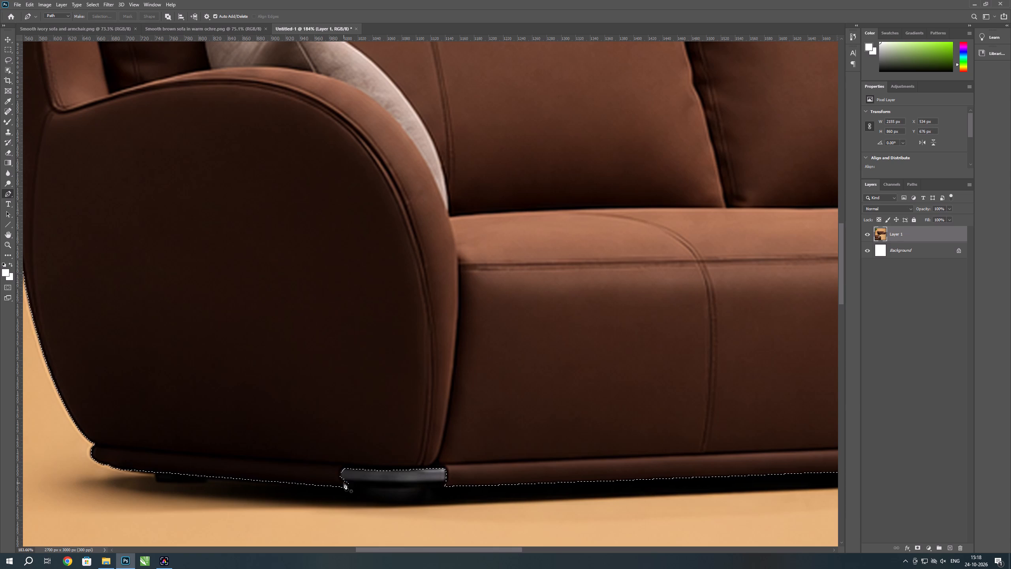
# Copy the selected upper sofa onto its own new layer.
pyautogui.scroll(-12, 332, 438)
pyautogui.scroll(10, 735, 450)
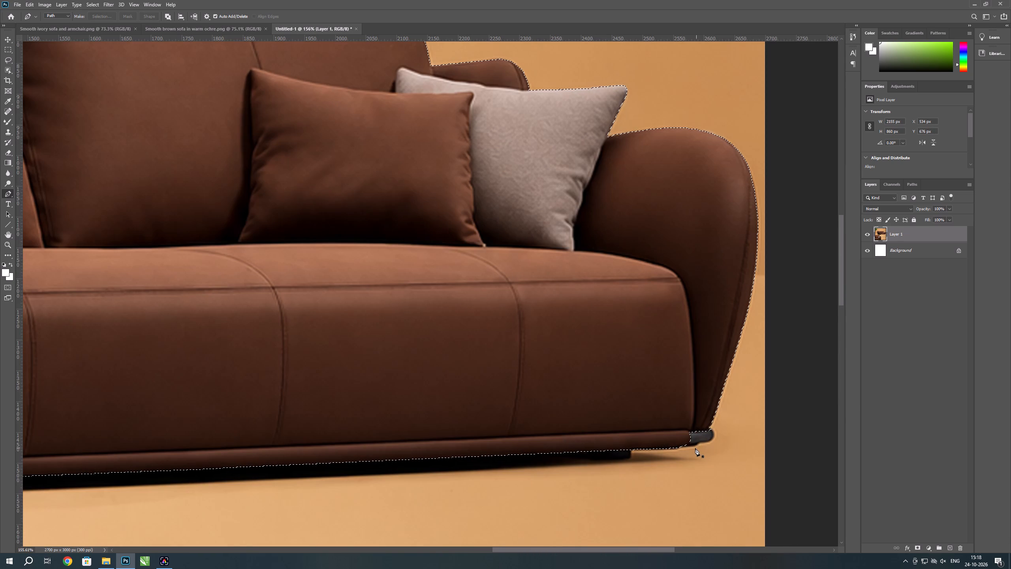
pyautogui.scroll(-12, 679, 453)
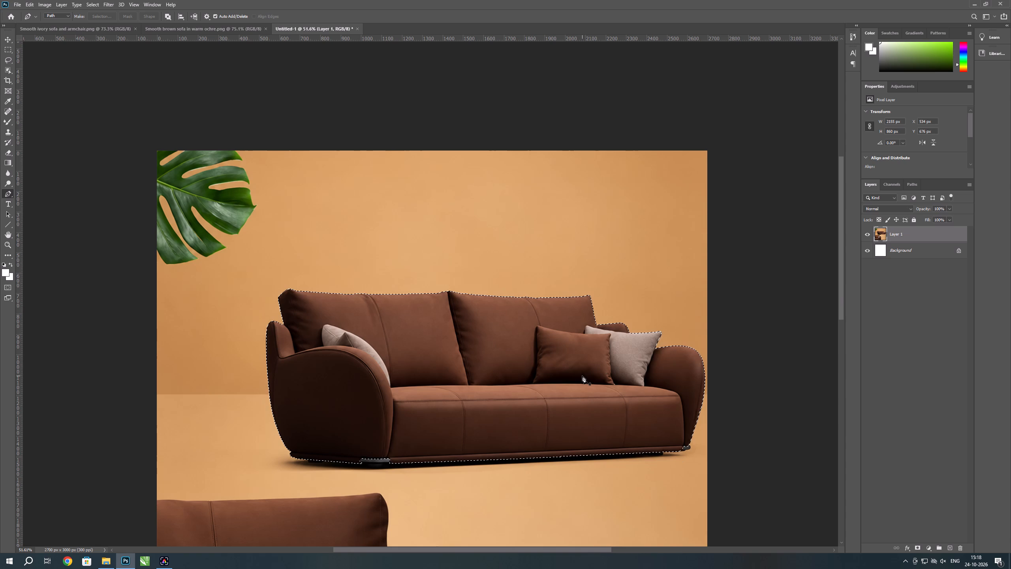
pyautogui.hotkey('ctrl', 'Return')
pyautogui.hotkey('ctrl', 'j')
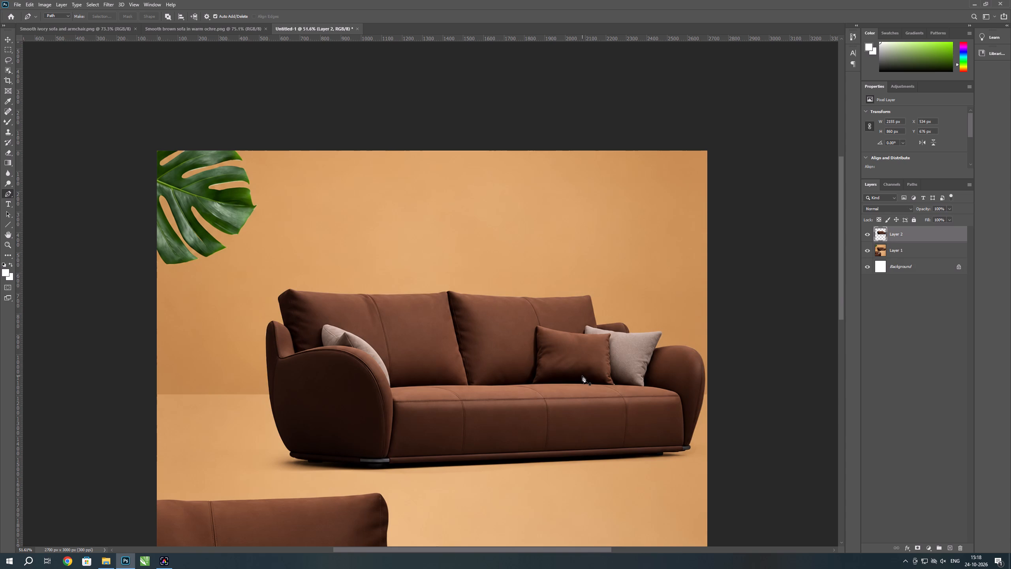
# Temporarily hide the original image layer to inspect the sofa cut-out against the white background.
pyautogui.scroll(-5, 630, 345)
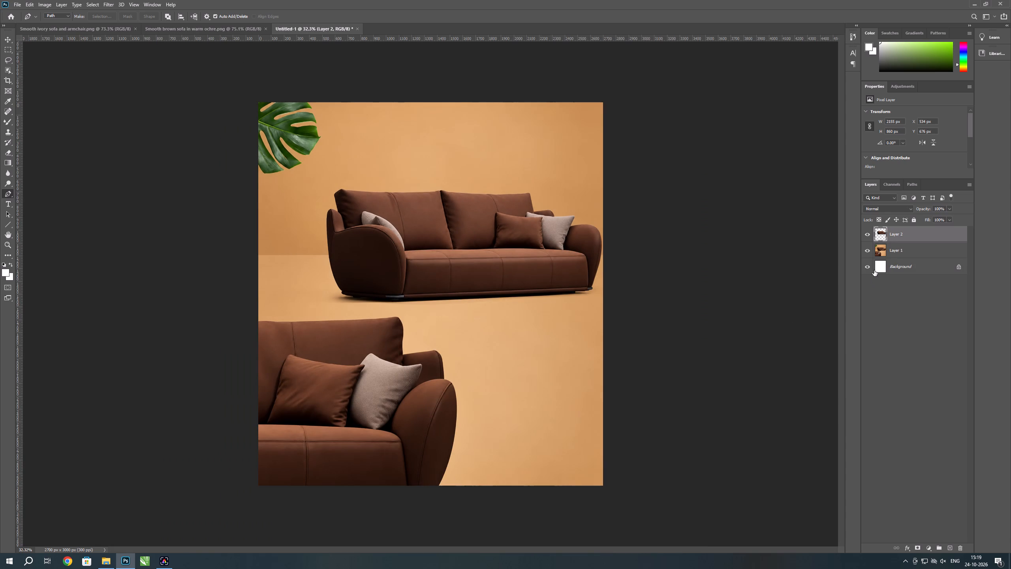
pyautogui.click(868, 251)
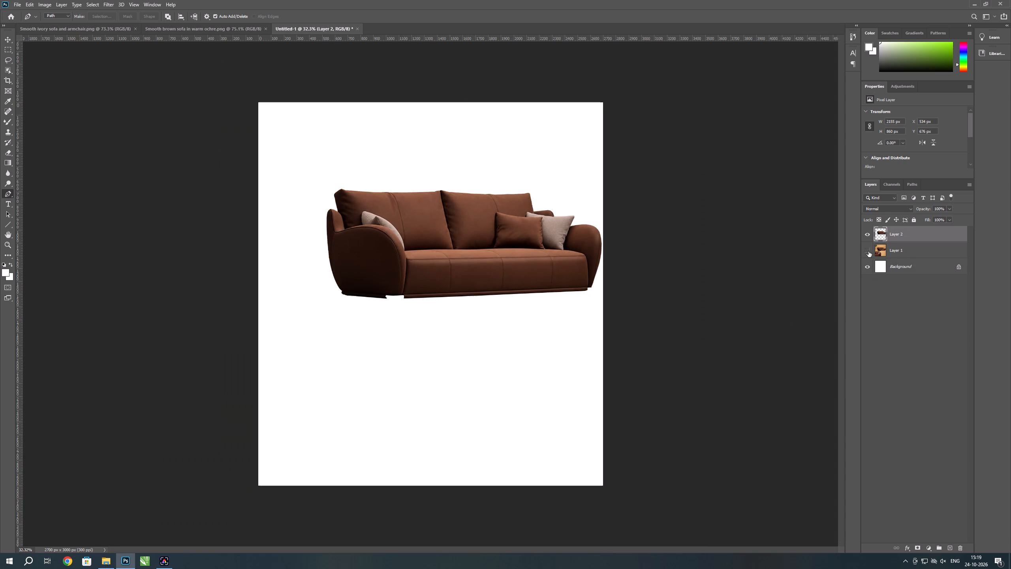
pyautogui.click(868, 251)
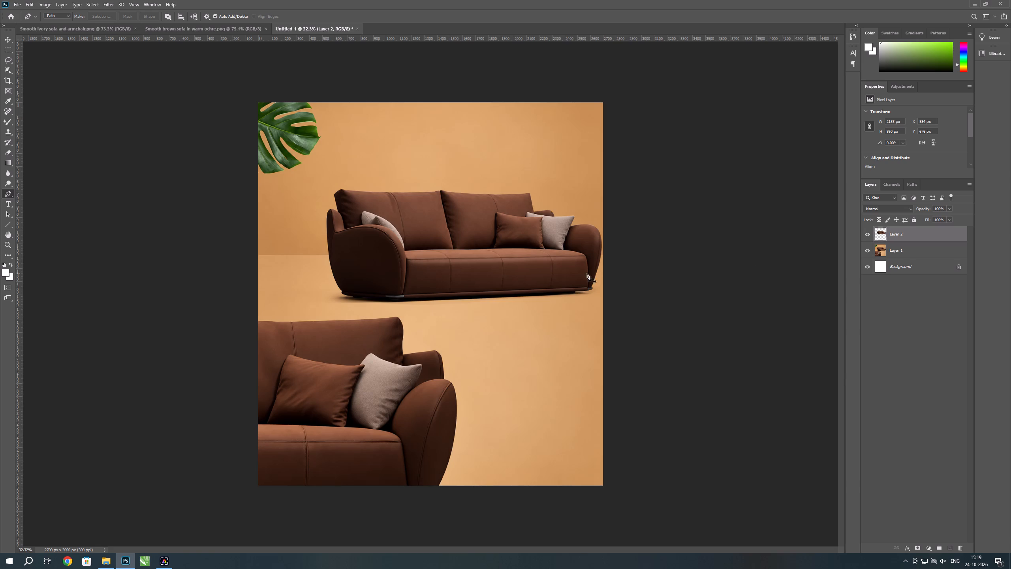
# Select the brown throw pillow on the upper sofa's seat with the Object Selection tool.
pyautogui.scroll(5, 539, 273)
pyautogui.scroll(1, 297, 228)
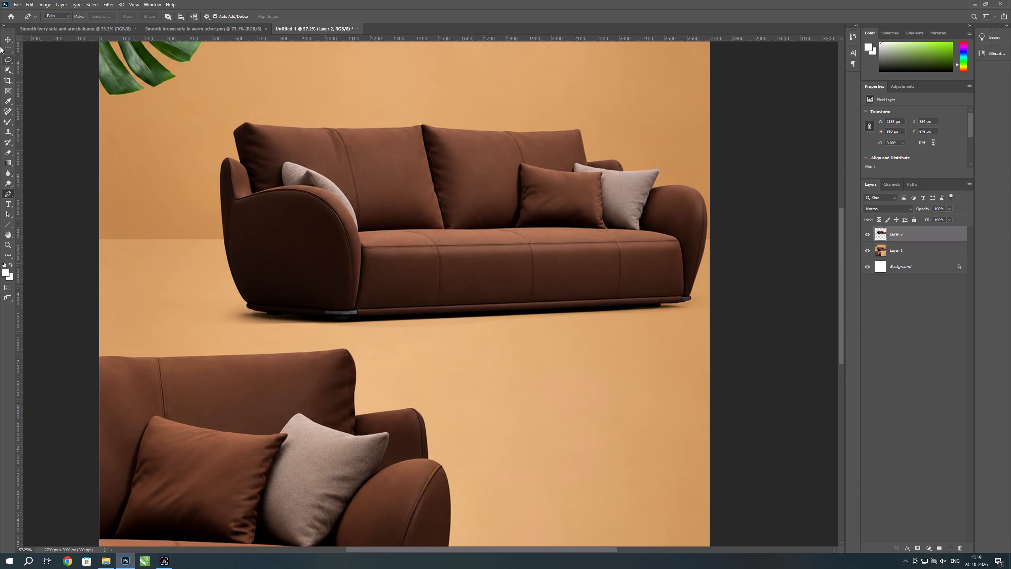
pyautogui.click(10, 68)
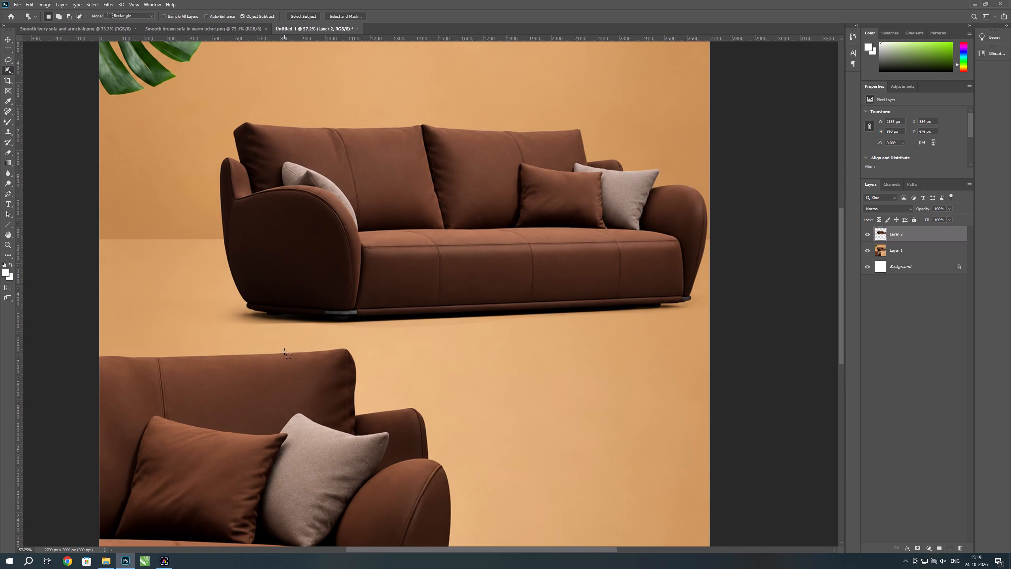
pyautogui.scroll(-2, 284, 352)
pyautogui.scroll(4, 524, 205)
pyautogui.moveTo(442, 181); pyautogui.dragTo(567, 291)
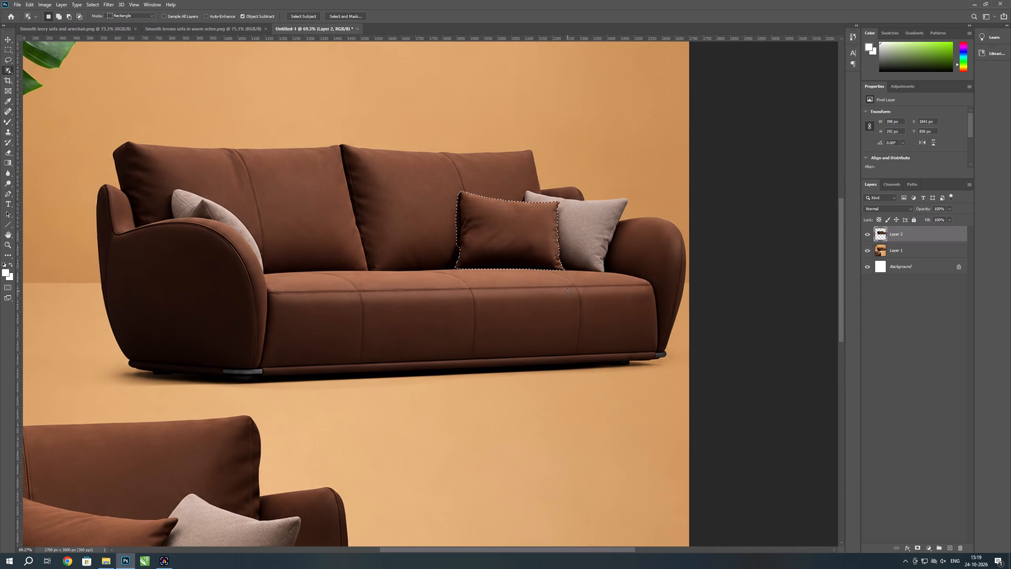
pyautogui.scroll(6, 551, 269)
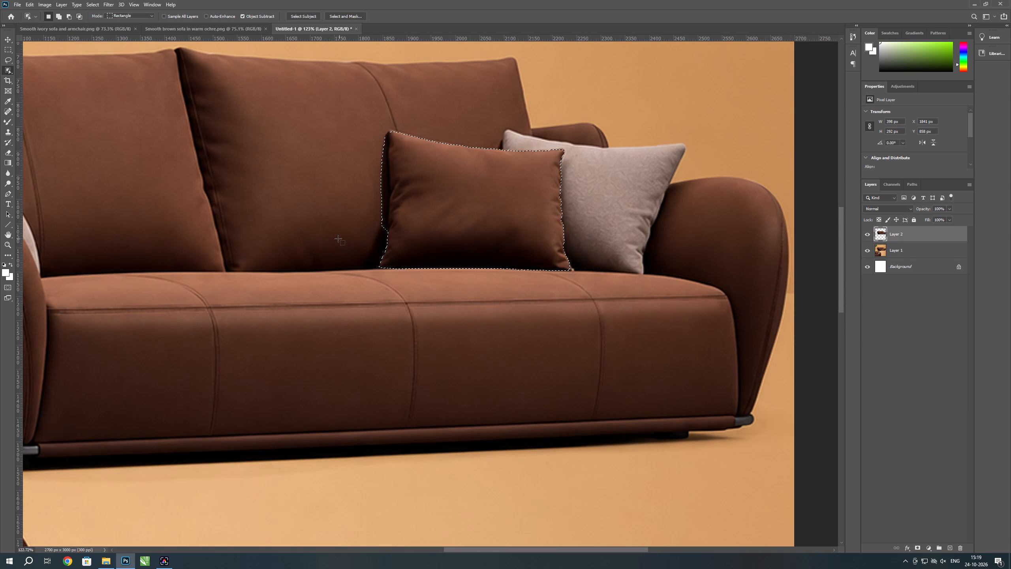
pyautogui.scroll(-4, 338, 239)
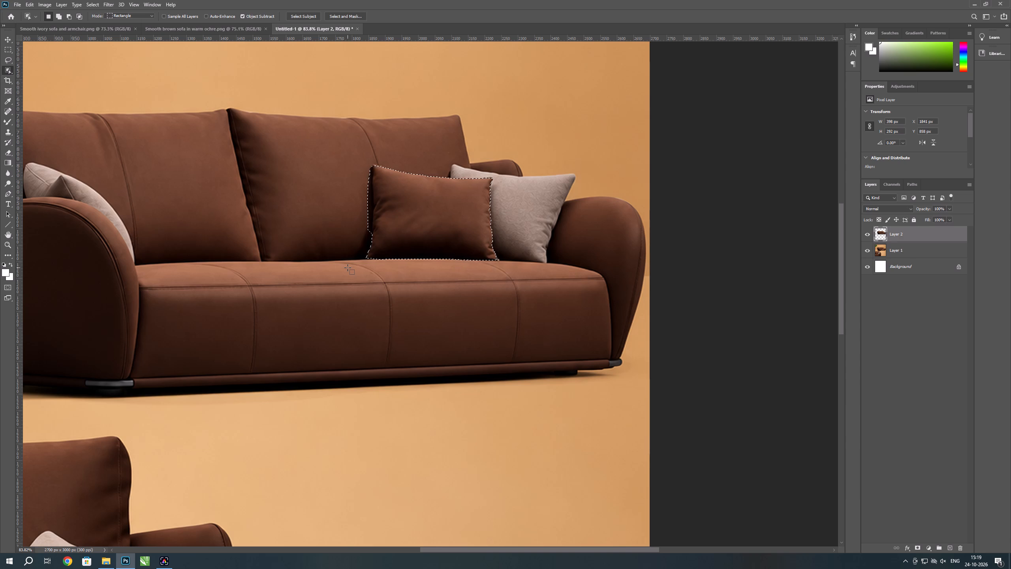
# Close the Smooth brown sofa in warm ochre document, glance at the ivory sofa document and return to the Untitled-1 canvas.
pyautogui.click(206, 28)
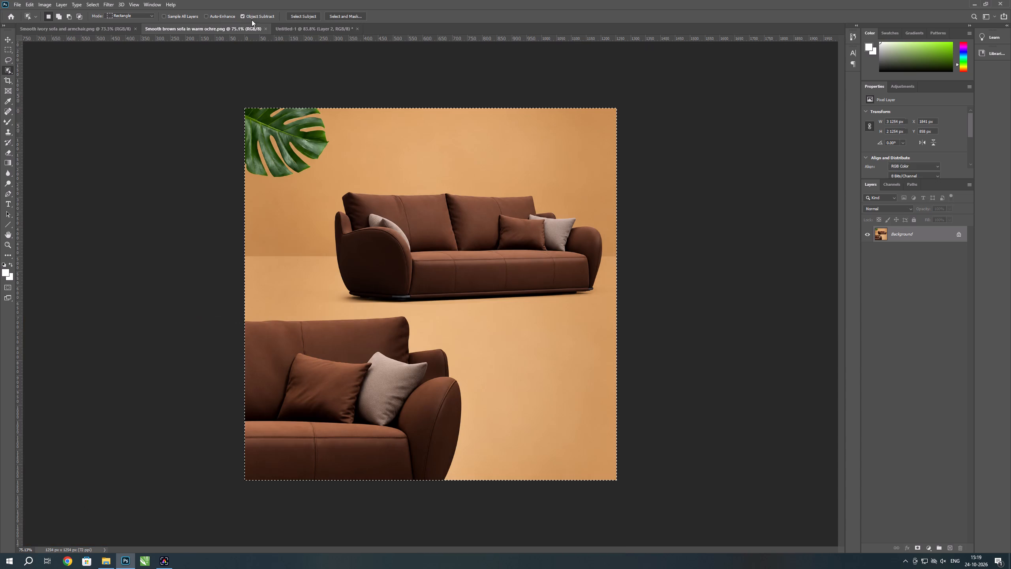
pyautogui.click(264, 29)
pyautogui.click(105, 27)
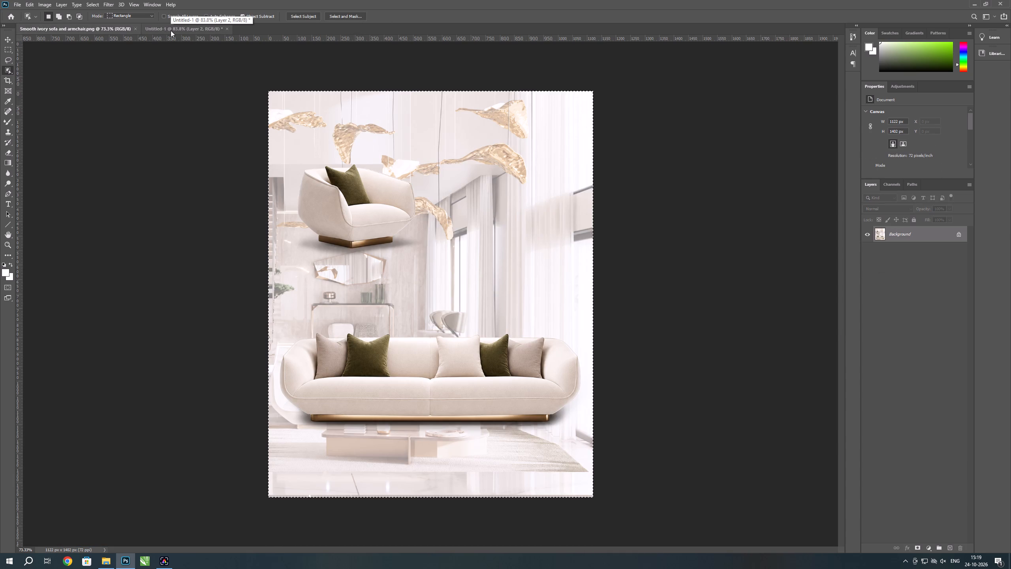
pyautogui.click(171, 30)
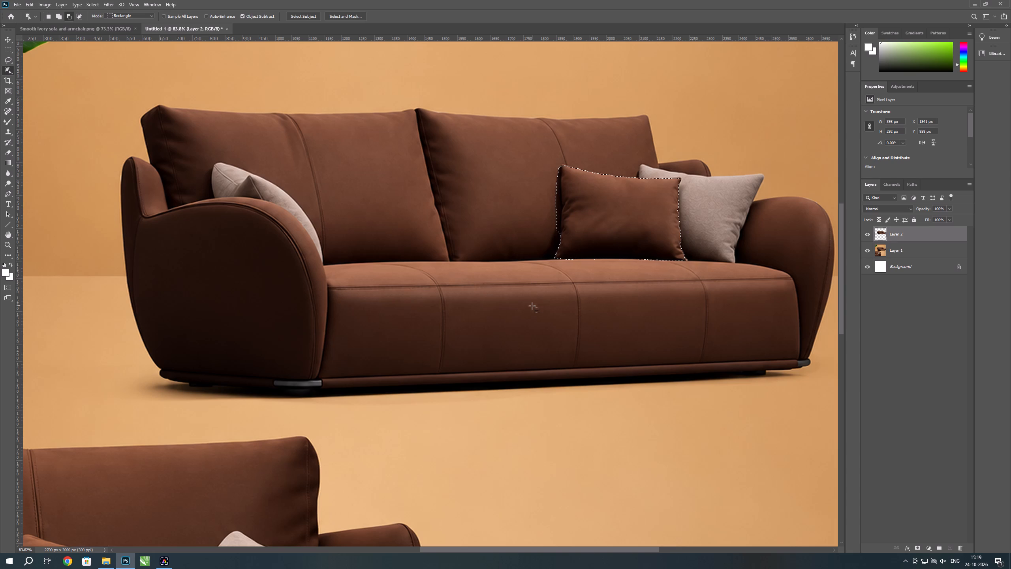
# Switch to Adobe Express Photos, close its window with the grey sofa photo and return to Photoshop.
pyautogui.hotkey('alt', 'Tab')
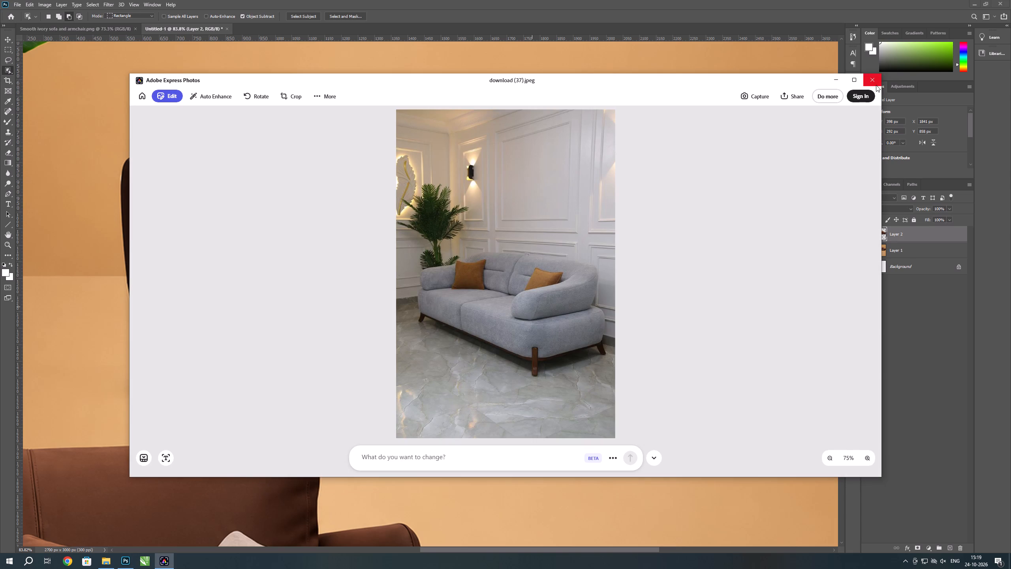
pyautogui.click(876, 85)
pyautogui.hotkey('alt', 'Tab')
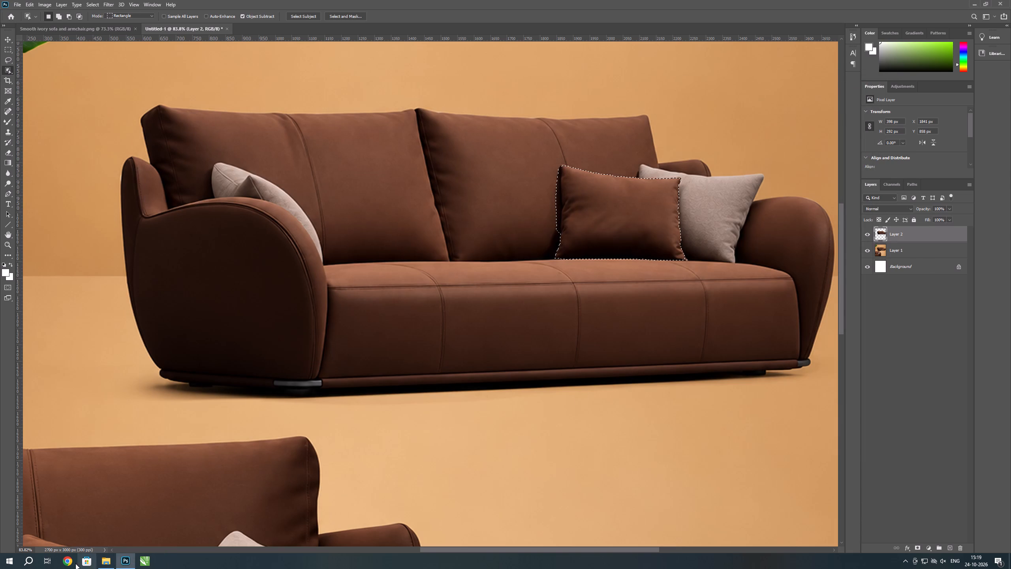
# Switch to Google Chrome and open the Pinterest home feed.
pyautogui.click(71, 563)
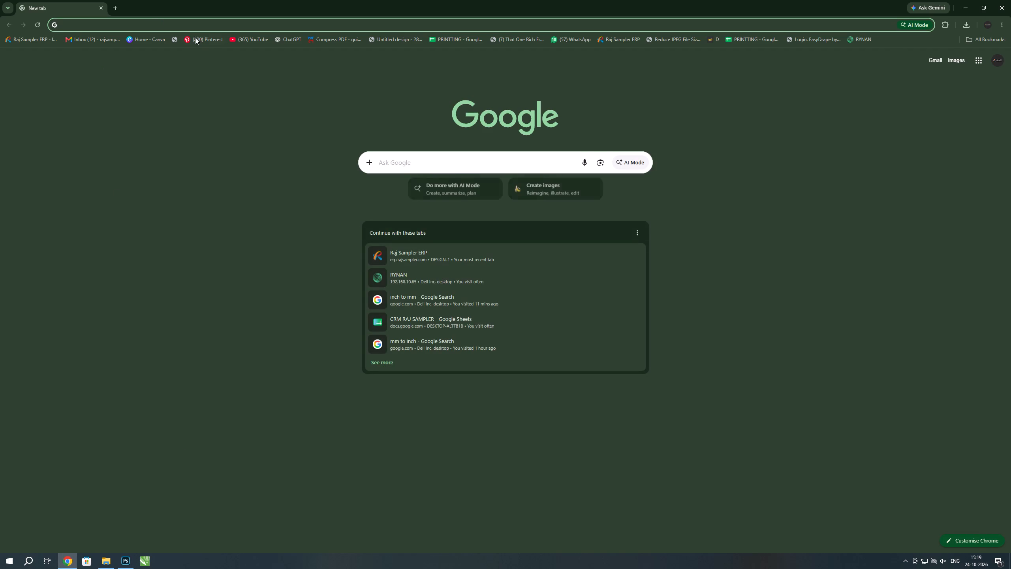
pyautogui.click(202, 39)
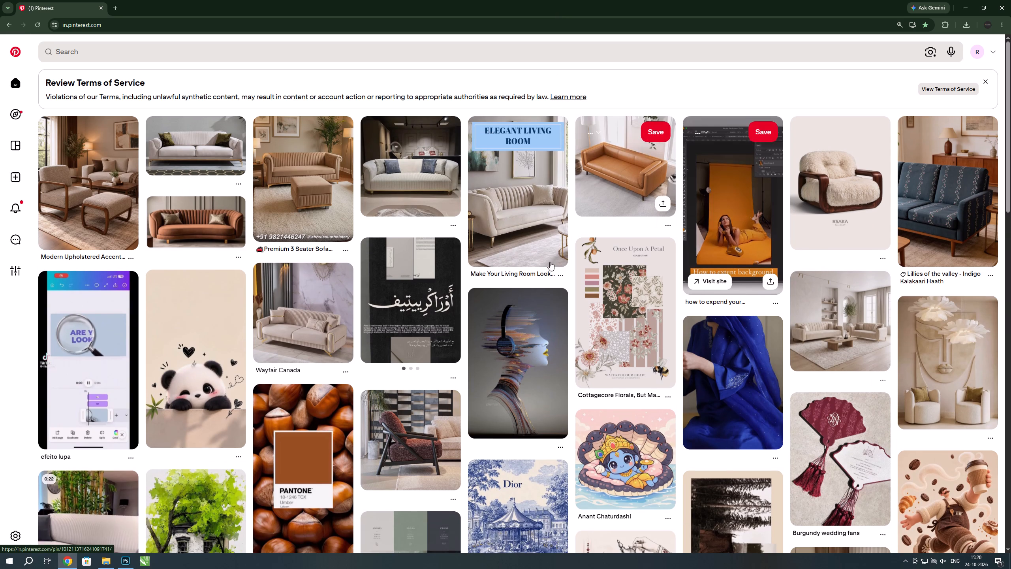
# View the Burgundy wedding fans pin and go back to the home feed.
pyautogui.scroll(-1, 550, 262)
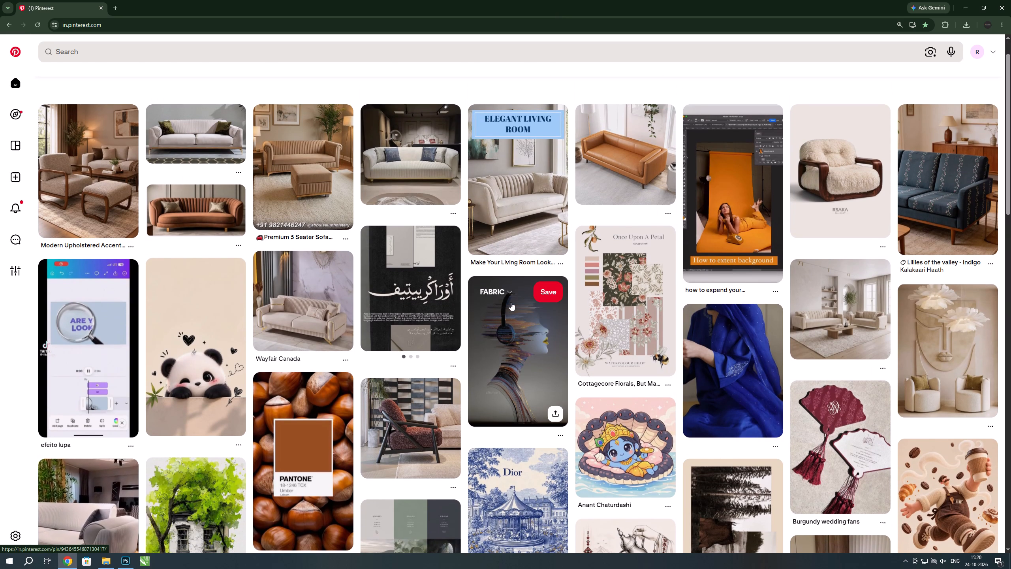
pyautogui.scroll(-1, 673, 358)
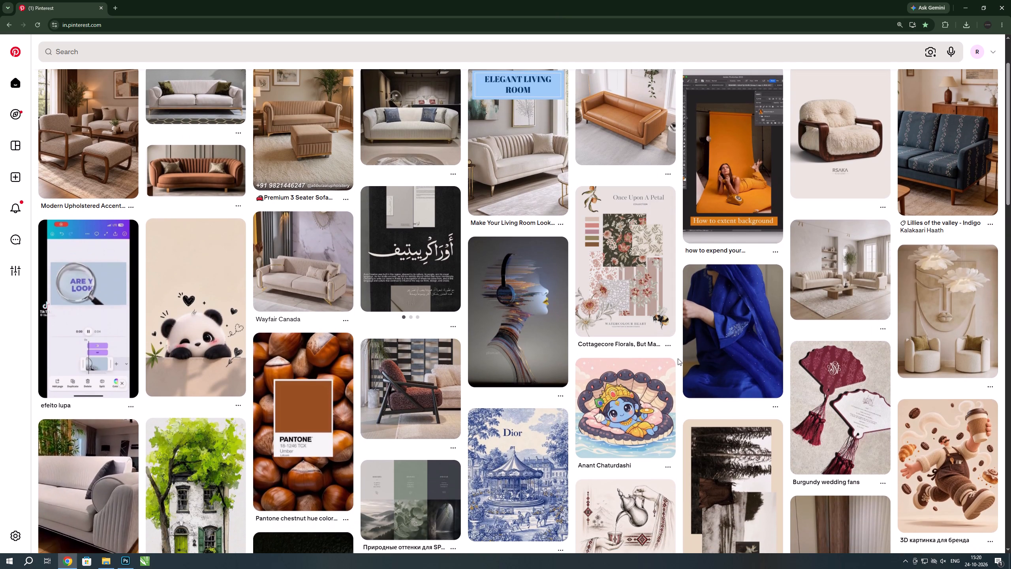
pyautogui.click(837, 414)
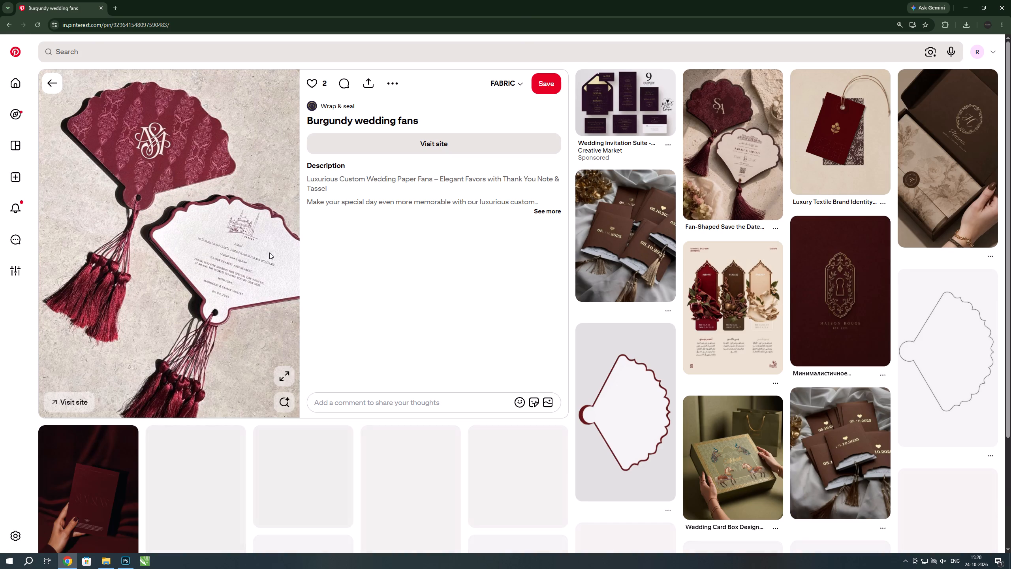
pyautogui.click(50, 83)
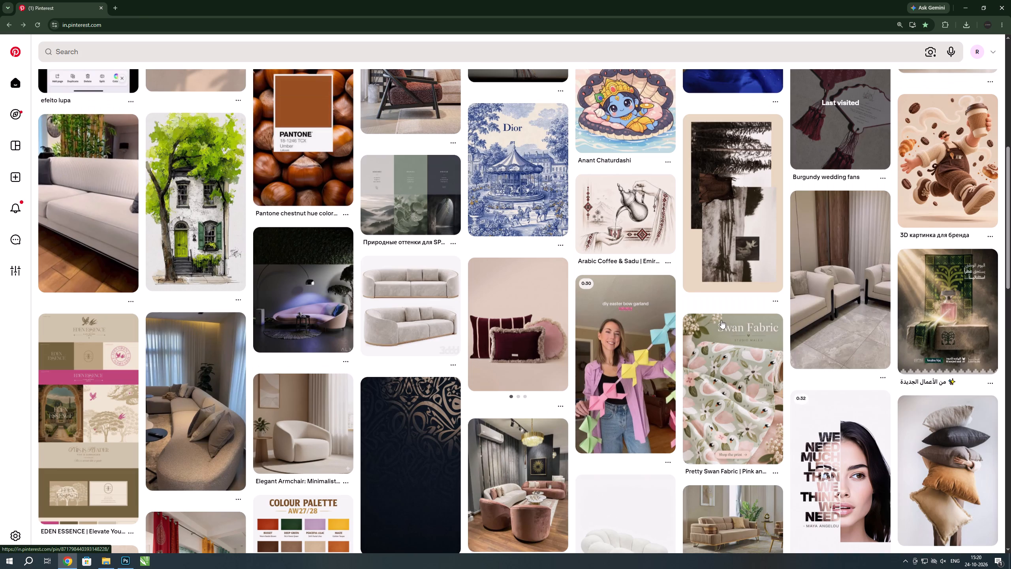
# Browse the Pinterest home feed for furniture and design ideas.
pyautogui.scroll(3, 620, 335)
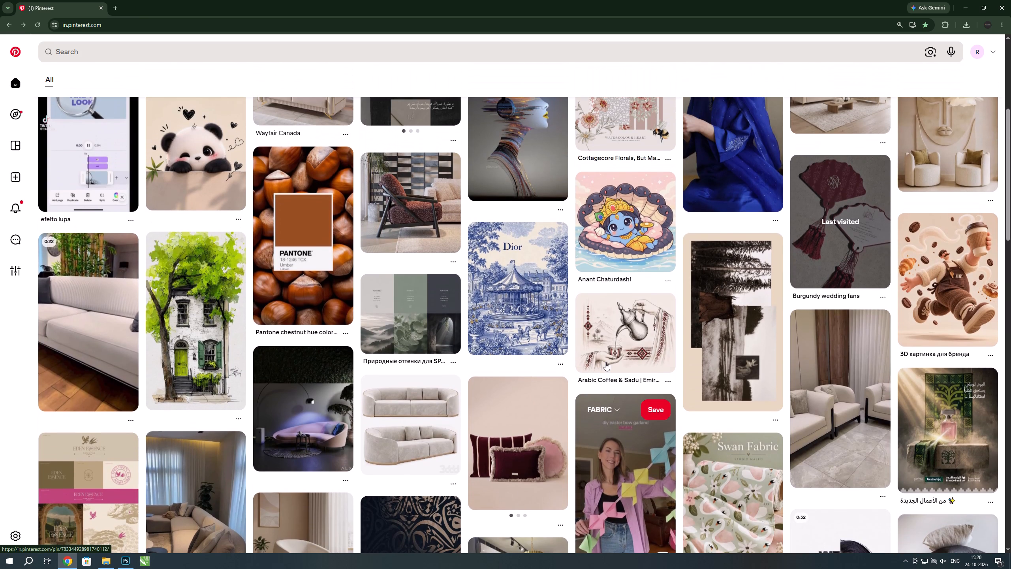
pyautogui.scroll(10, 391, 352)
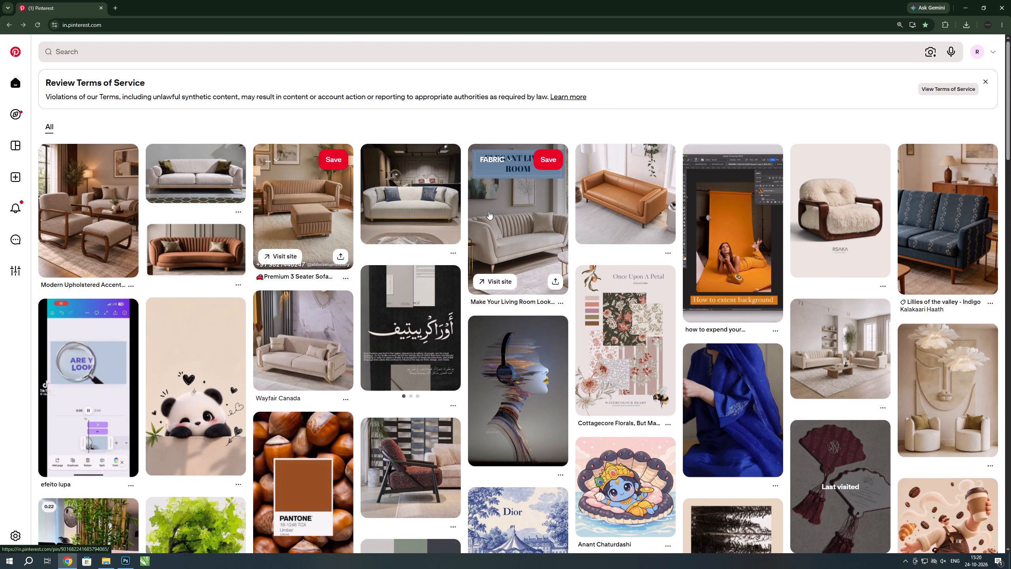
pyautogui.scroll(-1, 478, 211)
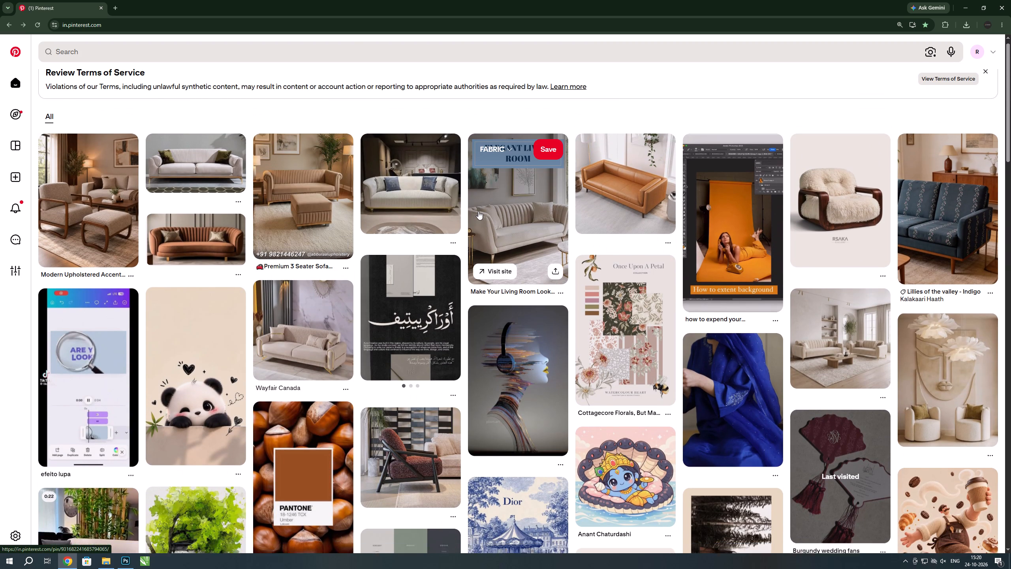
pyautogui.scroll(-1, 478, 211)
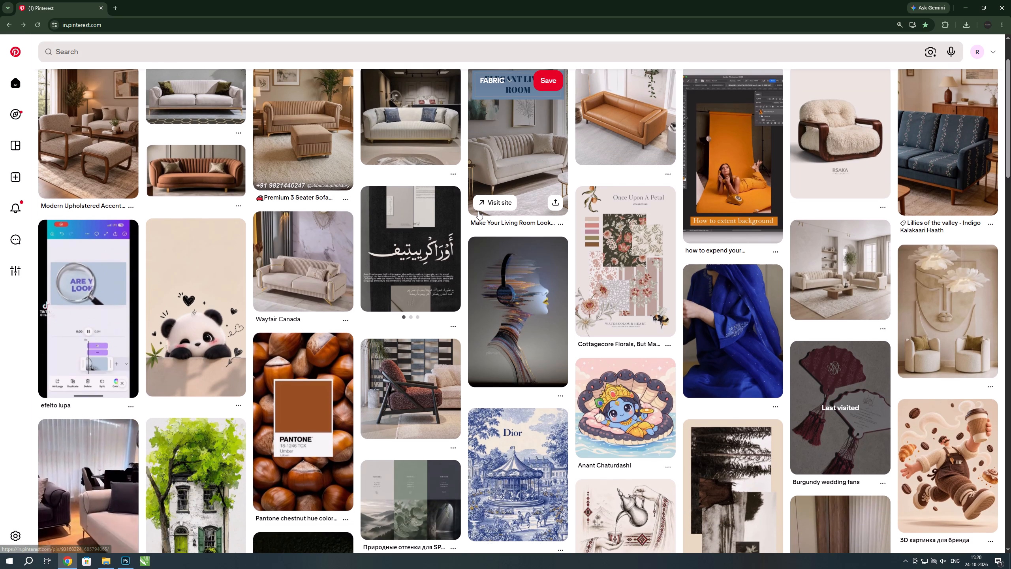
pyautogui.scroll(-2, 730, 360)
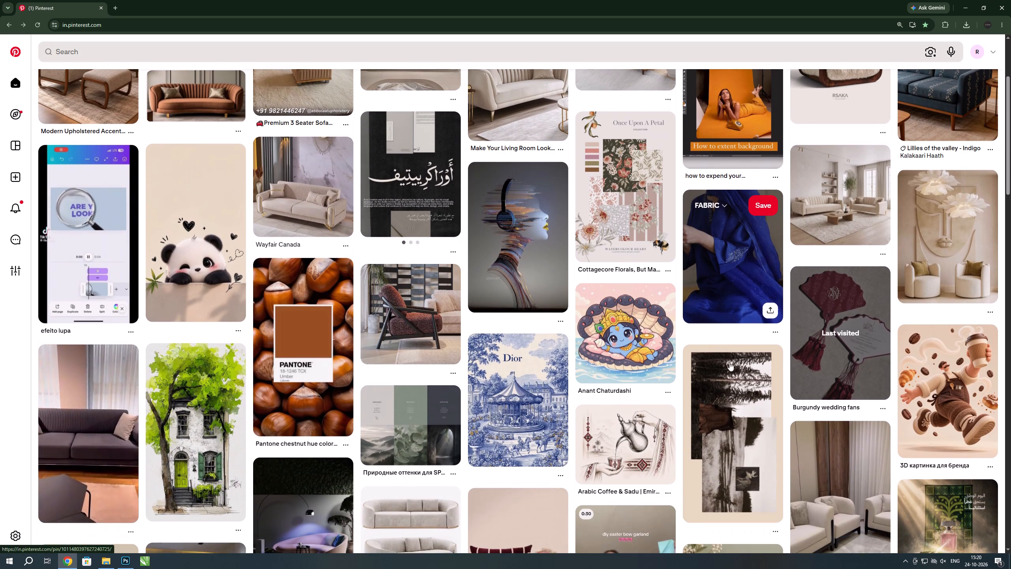
pyautogui.scroll(-1, 729, 359)
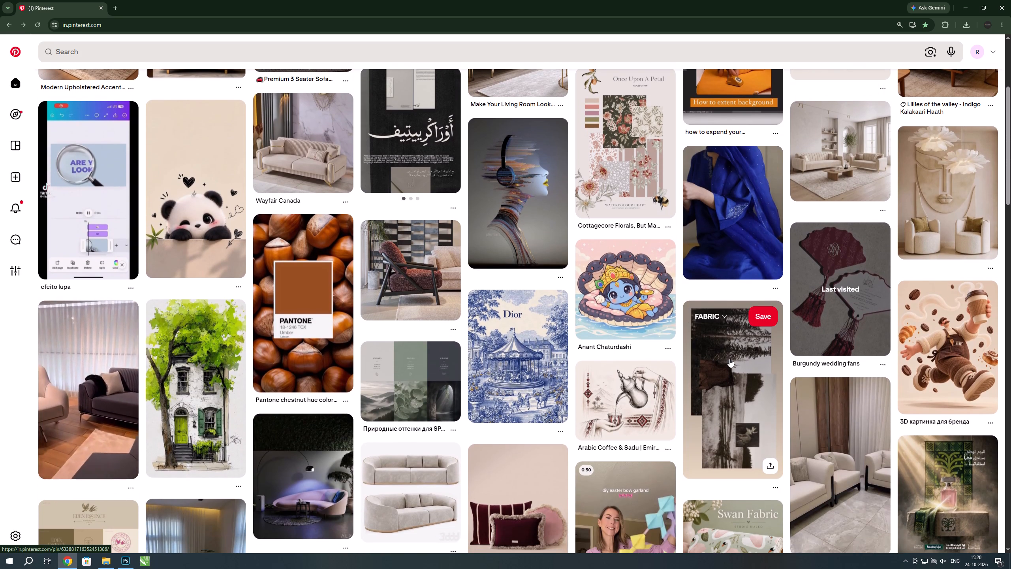
pyautogui.scroll(-5, 729, 359)
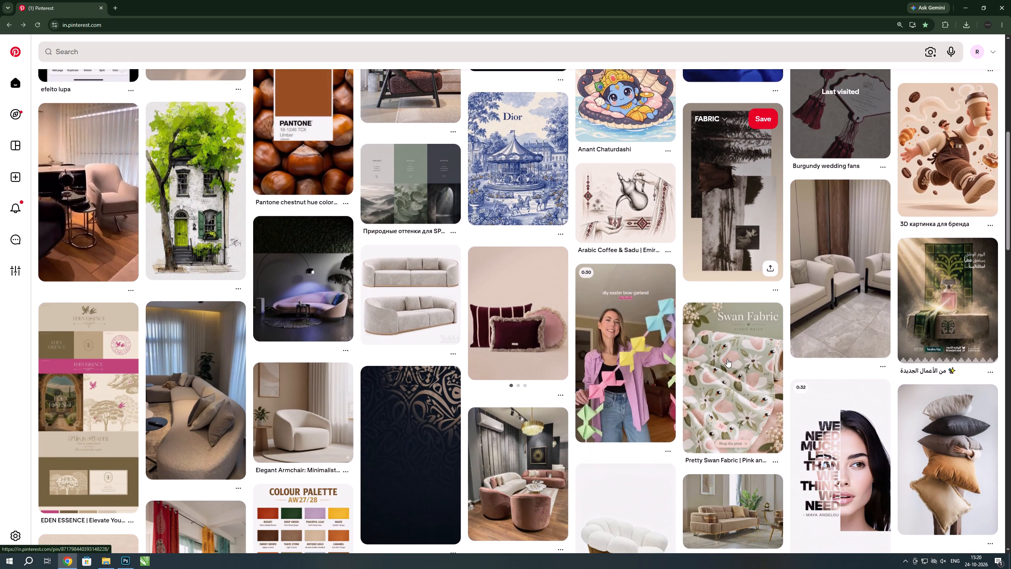
pyautogui.scroll(-3, 551, 344)
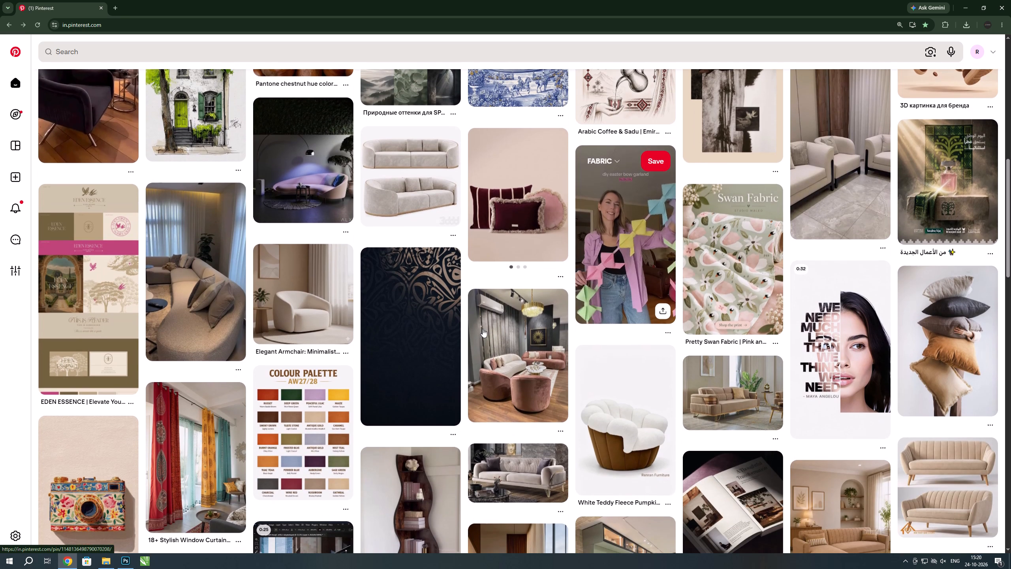
pyautogui.scroll(-3, 479, 329)
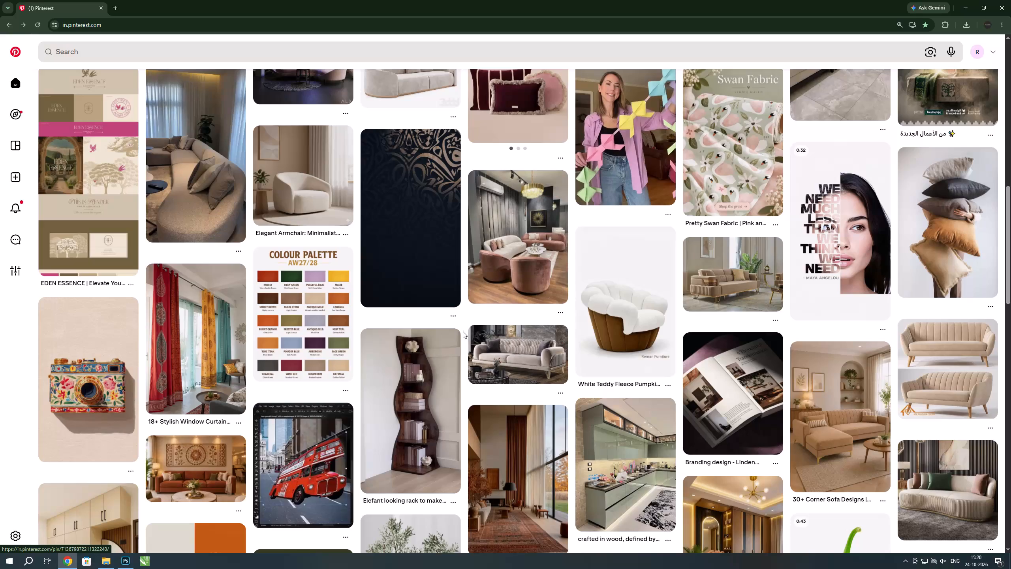
pyautogui.scroll(-2, 424, 320)
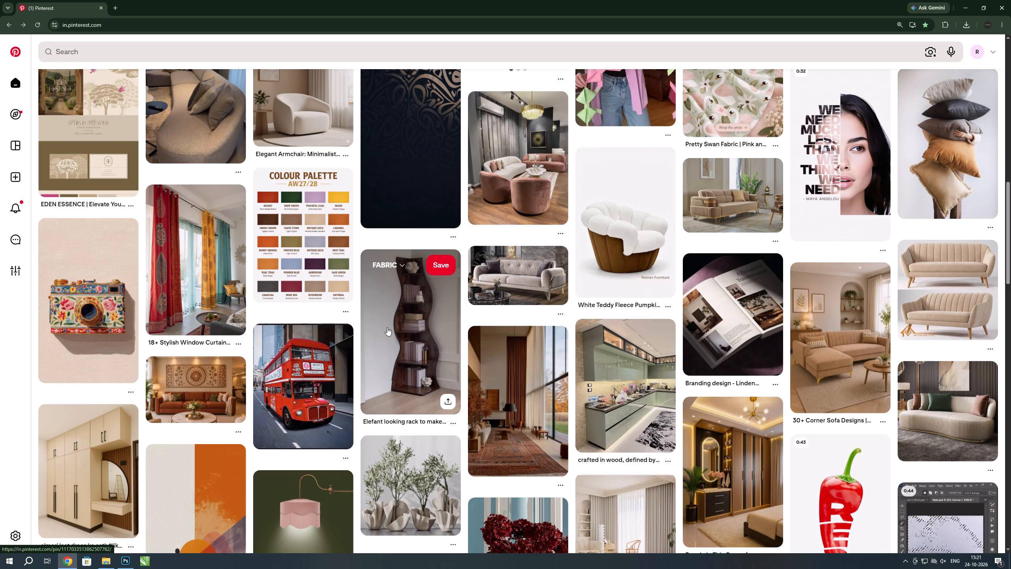
# Open the red bus pin about perspective in Photoshop and watch its video, pausing at the Perspective Warp command and plane layout.
pyautogui.click(312, 384)
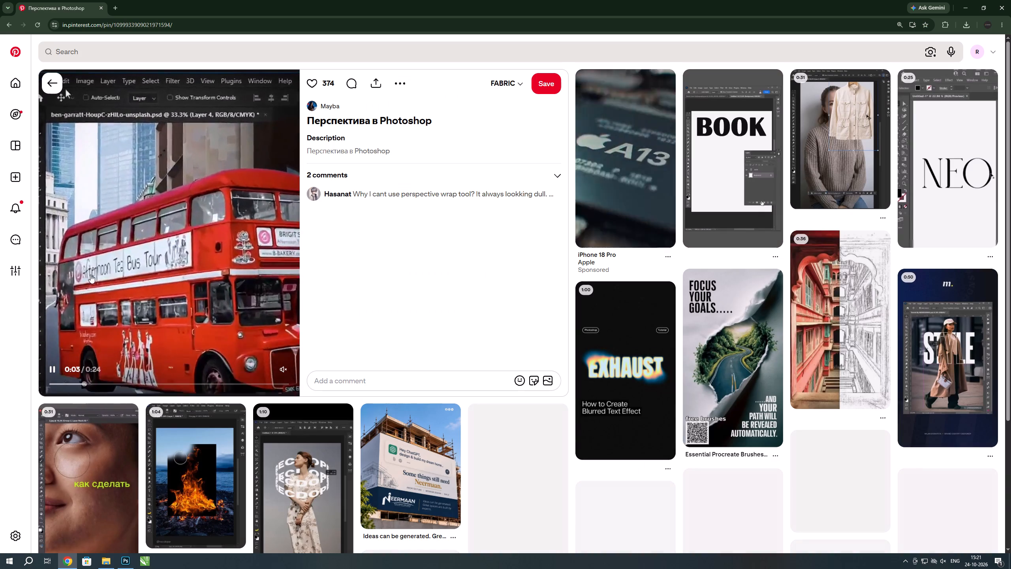
pyautogui.click(91, 253)
pyautogui.click(83, 244)
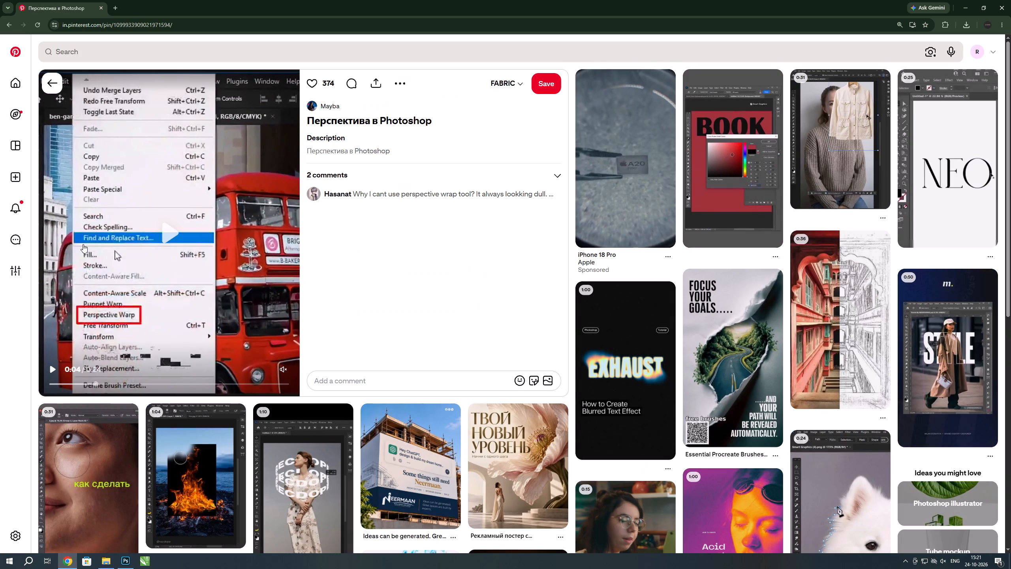
pyautogui.click(139, 256)
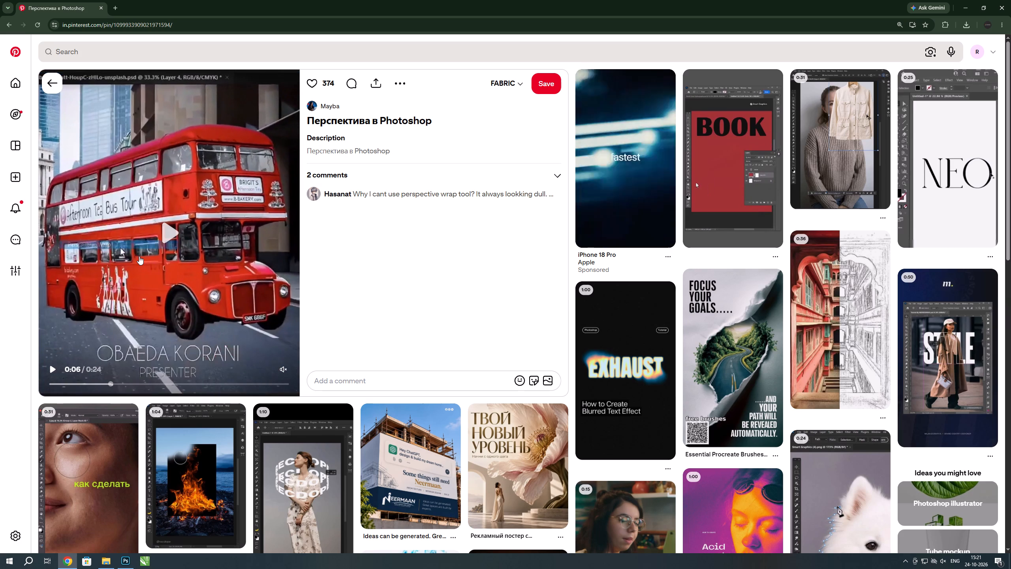
pyautogui.click(139, 256)
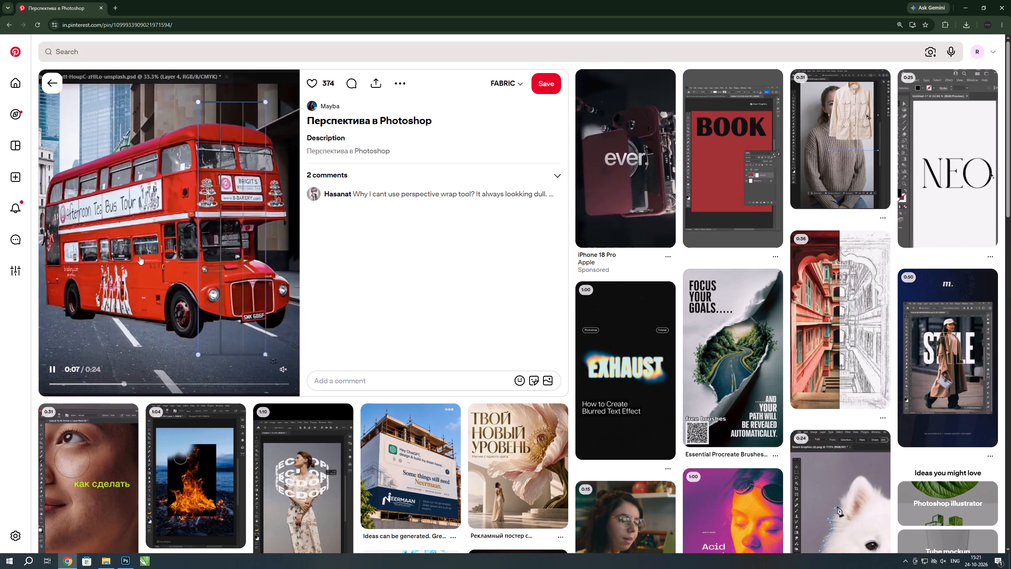
pyautogui.click(139, 256)
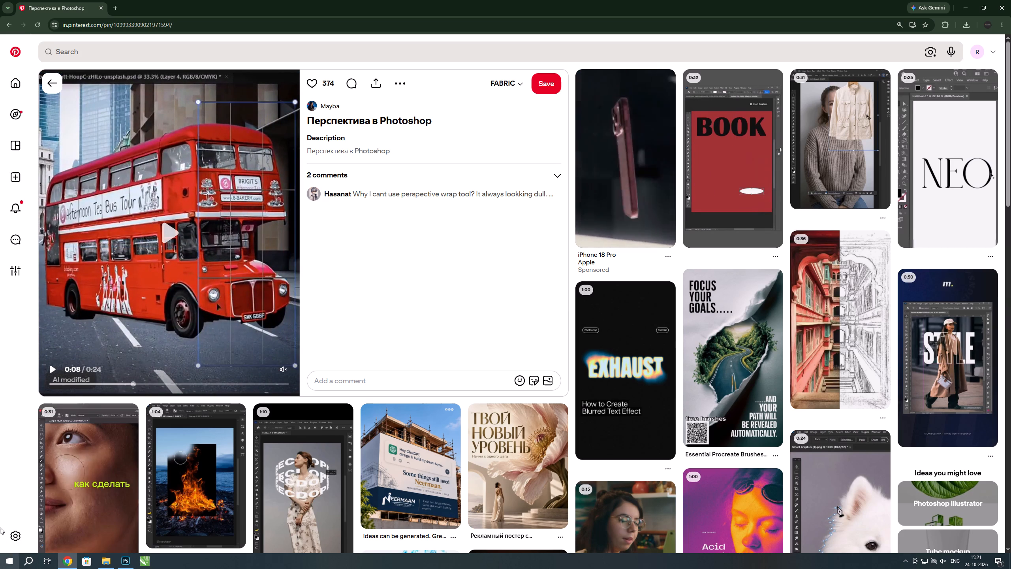
# Open the Smooth Rust Red Pedestal Chairs image from the New folder as a separate Photoshop document.
pyautogui.hotkey('alt', 'Tab')
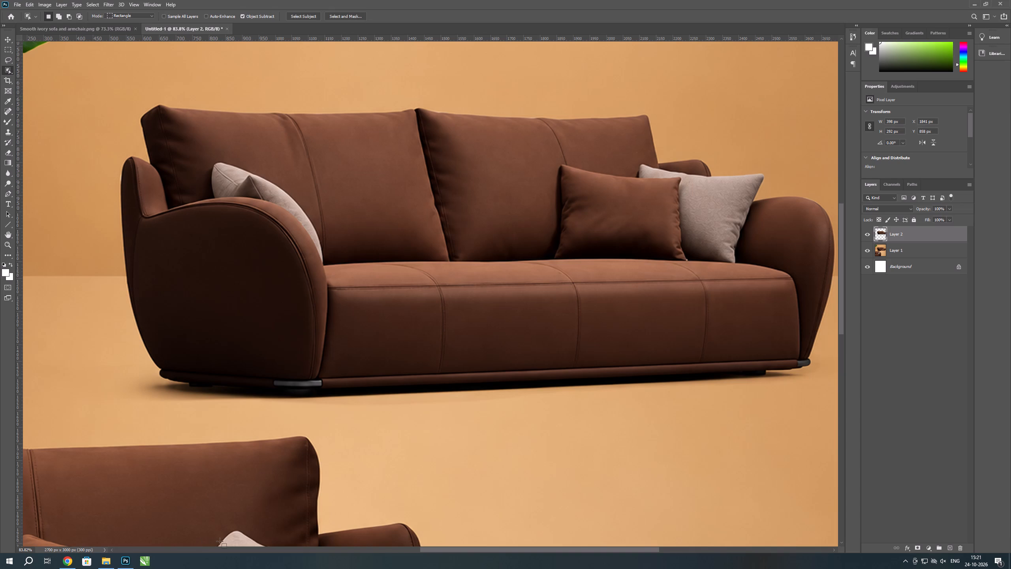
pyautogui.hotkey('alt', 'Tab')
pyautogui.hotkey('alt', 'Tab')
pyautogui.click(183, 91)
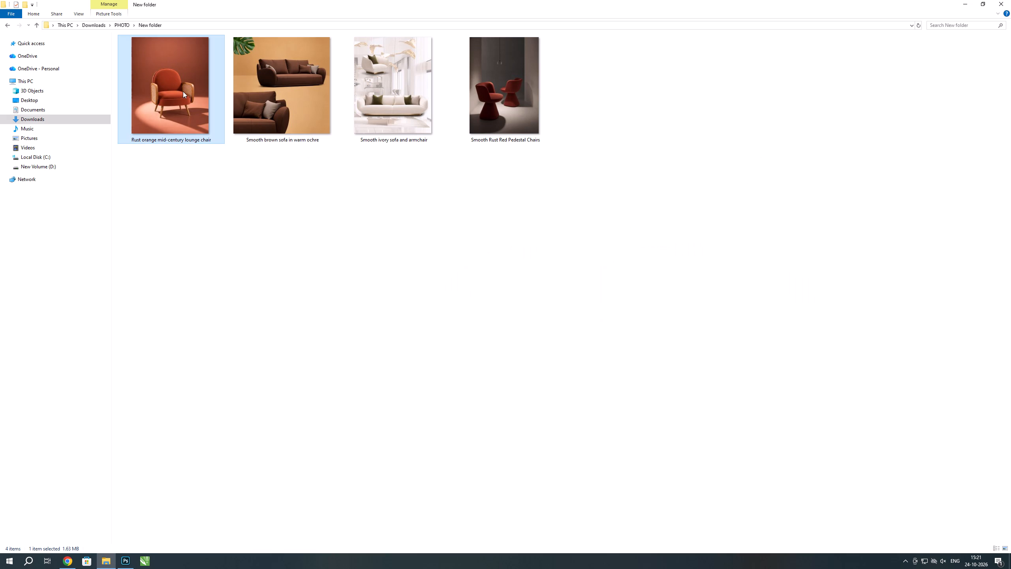
pyautogui.click(500, 98)
pyautogui.moveTo(513, 80); pyautogui.dragTo(515, 164)
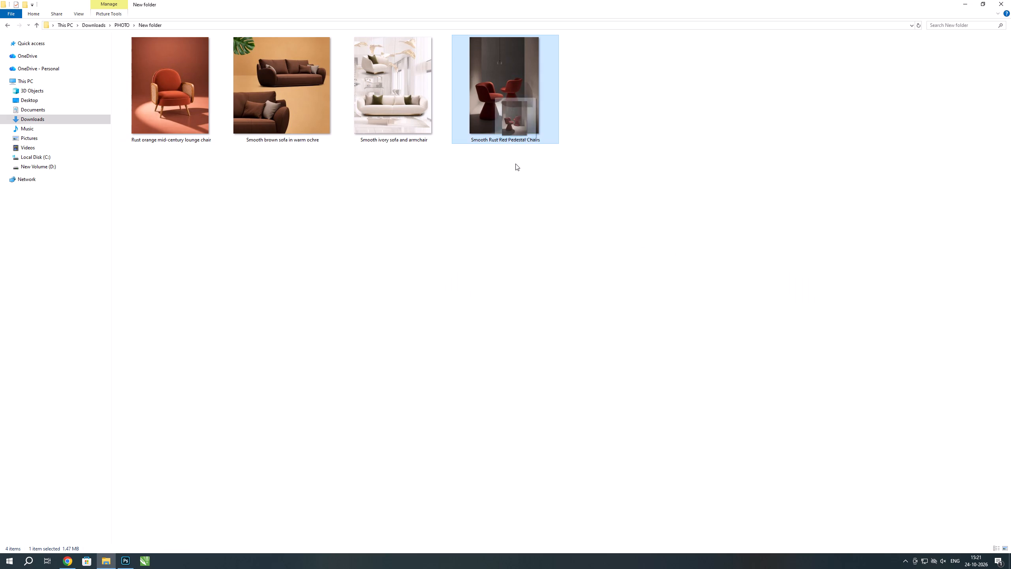
pyautogui.moveTo(515, 164); pyautogui.dragTo(415, 26)
pyautogui.hotkey('alt', 'Tab')
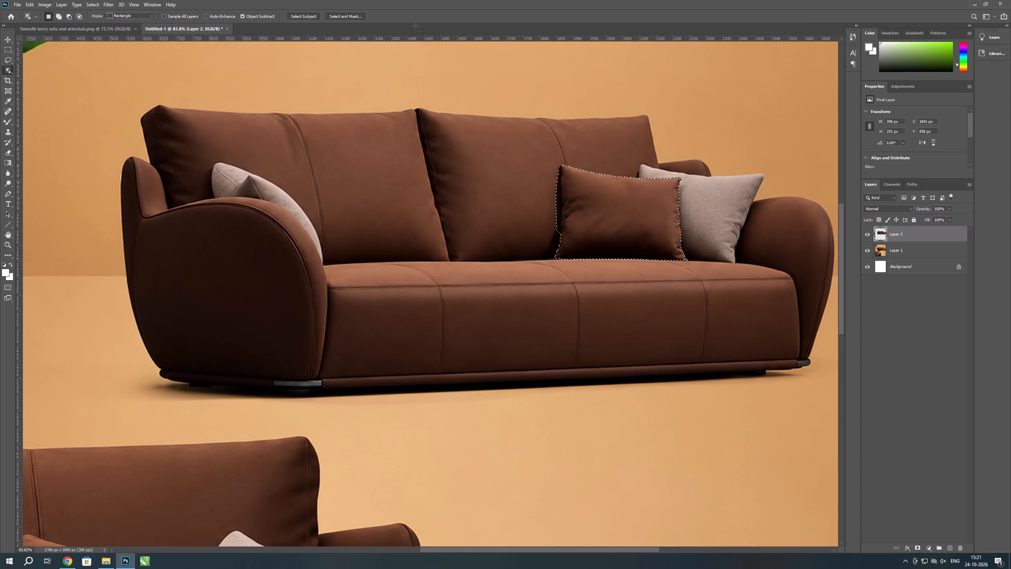
# Start Perspective Warp on the chairs image and fit a plane around the front red chair.
pyautogui.click(28, 0)
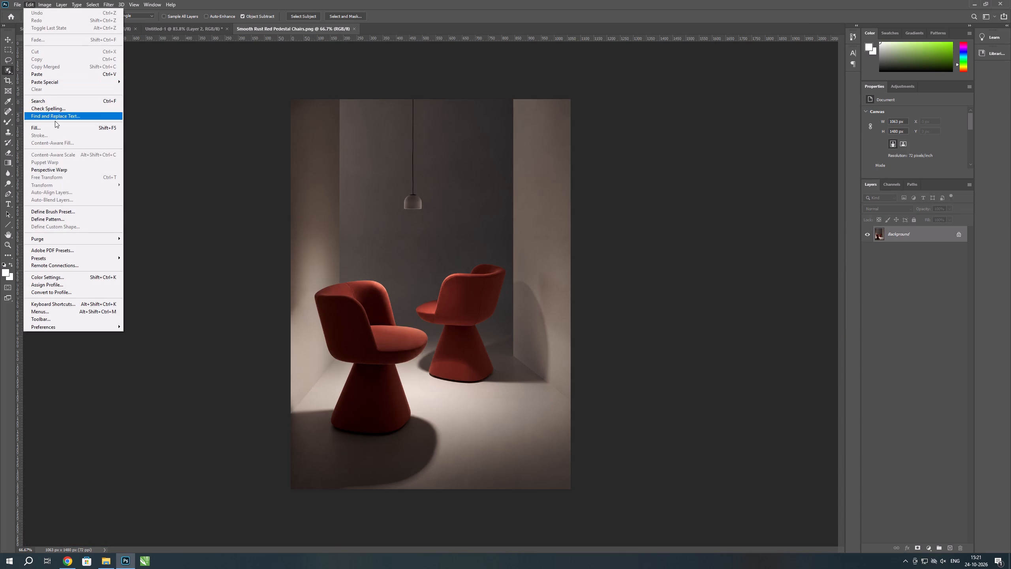
pyautogui.click(49, 171)
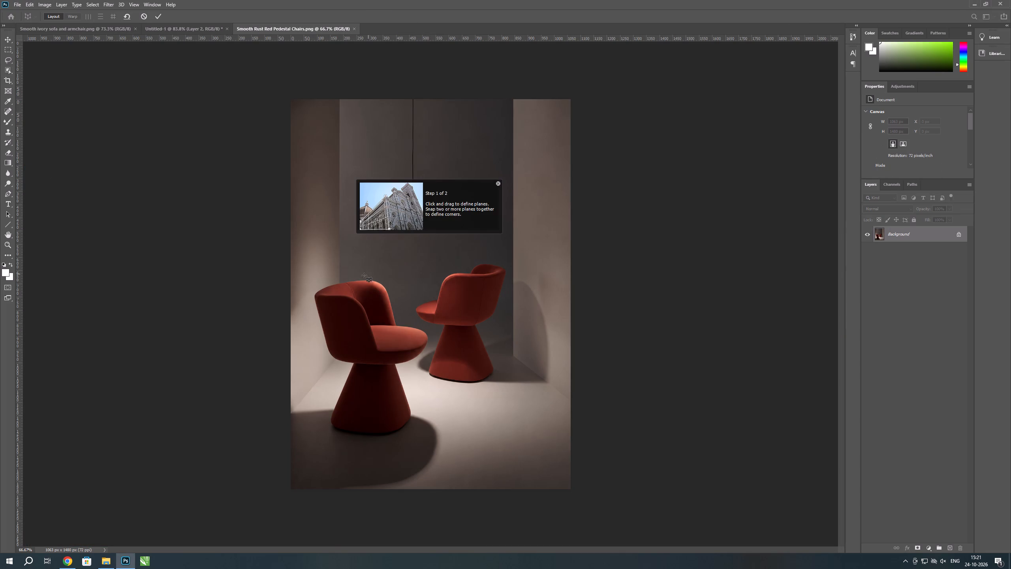
pyautogui.moveTo(311, 274); pyautogui.dragTo(425, 441)
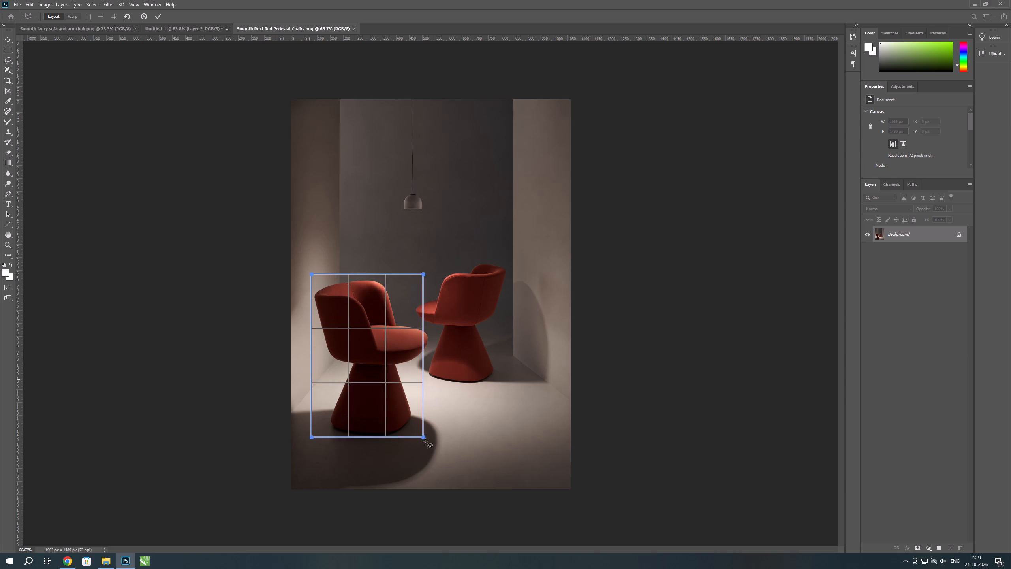
pyautogui.moveTo(425, 441); pyautogui.dragTo(426, 442)
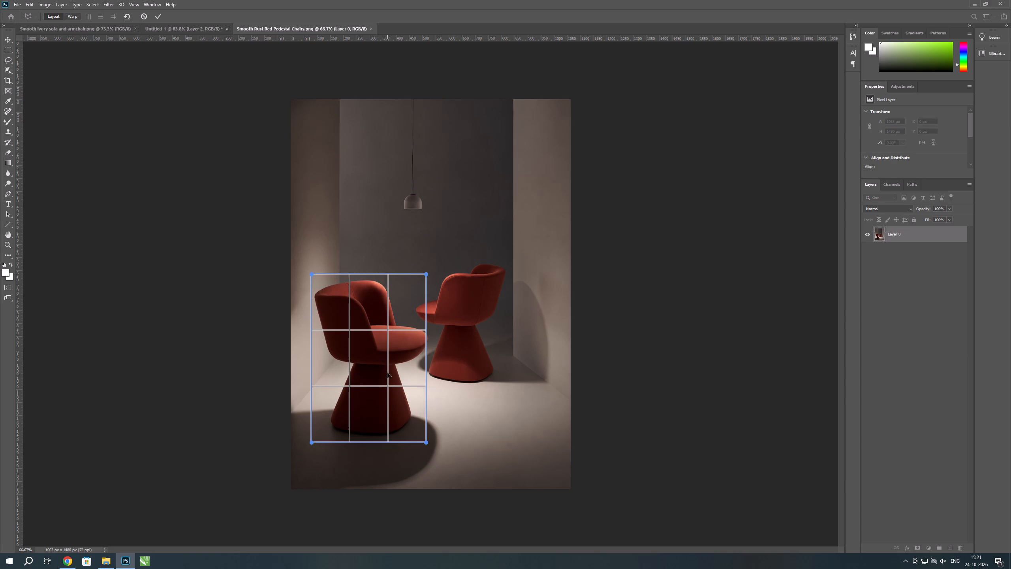
pyautogui.moveTo(386, 367); pyautogui.dragTo(384, 364)
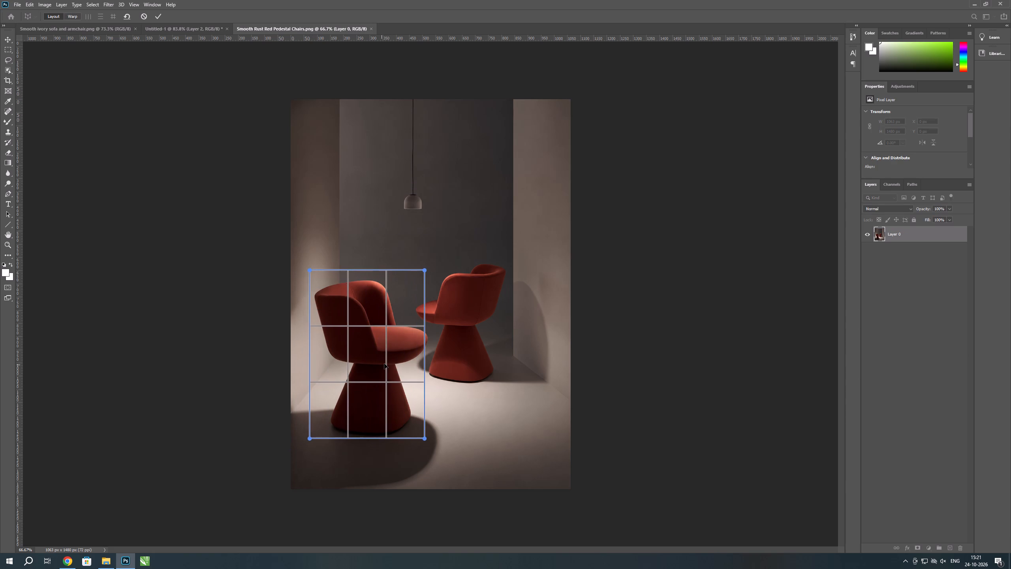
pyautogui.moveTo(384, 364); pyautogui.dragTo(389, 363)
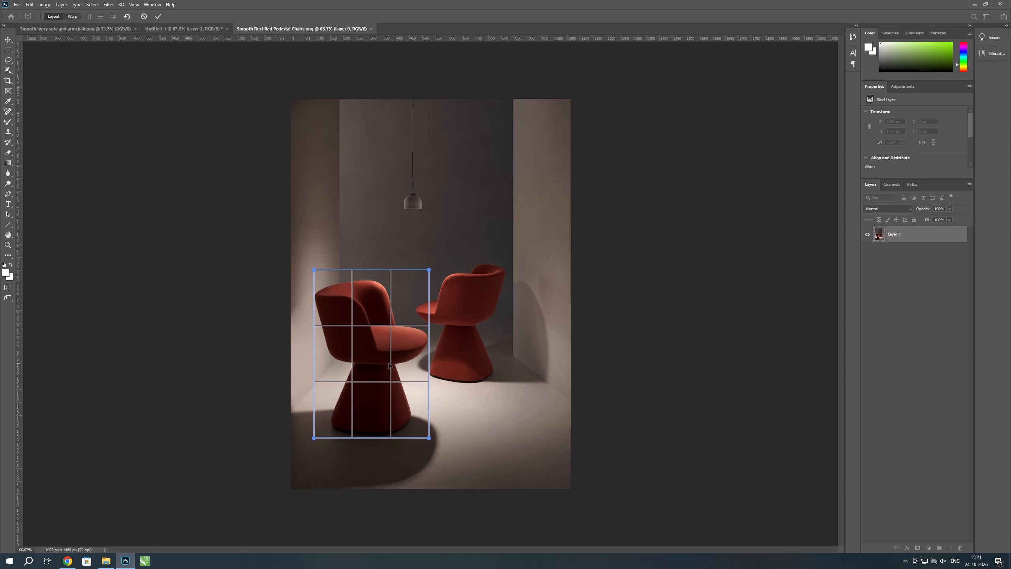
# Switch to Chrome, watch more of the bus perspective video and return to Photoshop.
pyautogui.hotkey('alt', 'Tab')
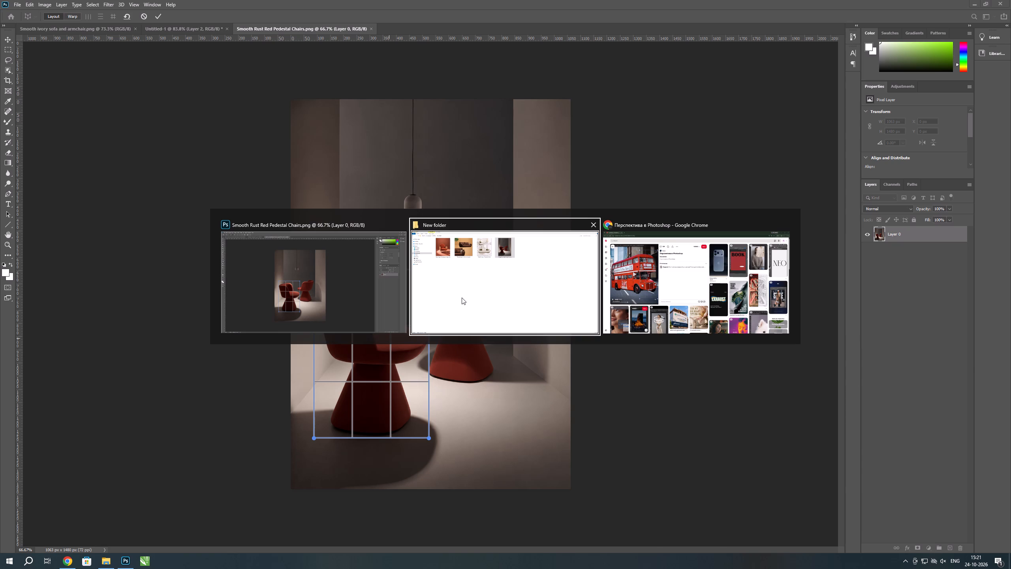
pyautogui.hotkey('alt', 'Tab')
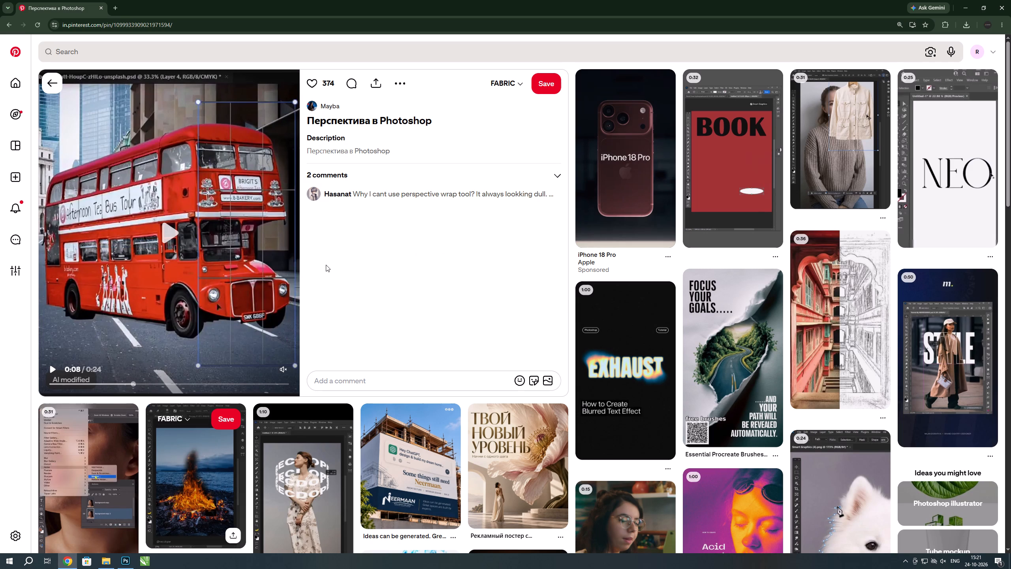
pyautogui.click(163, 232)
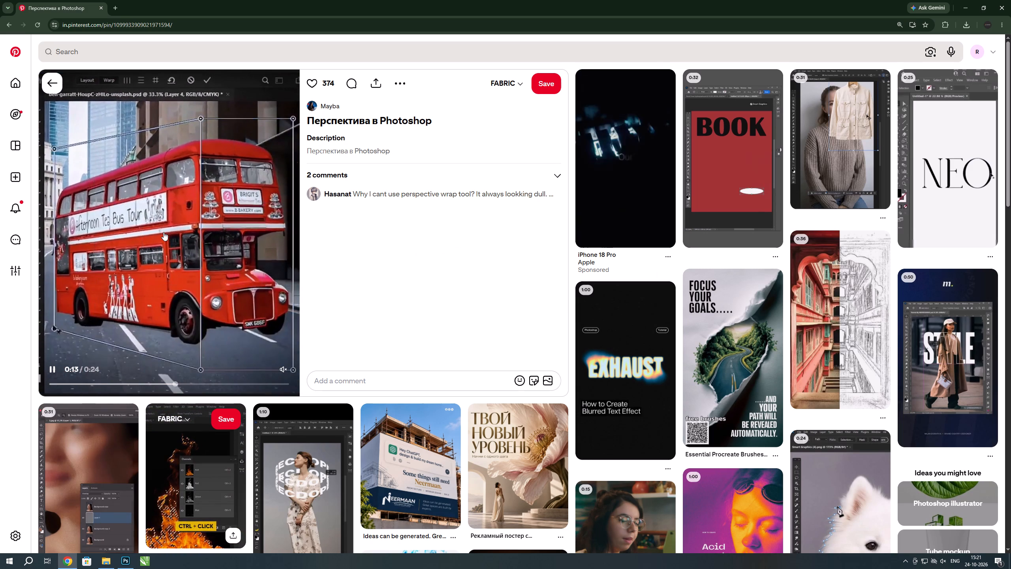
pyautogui.hotkey('alt', 'Tab')
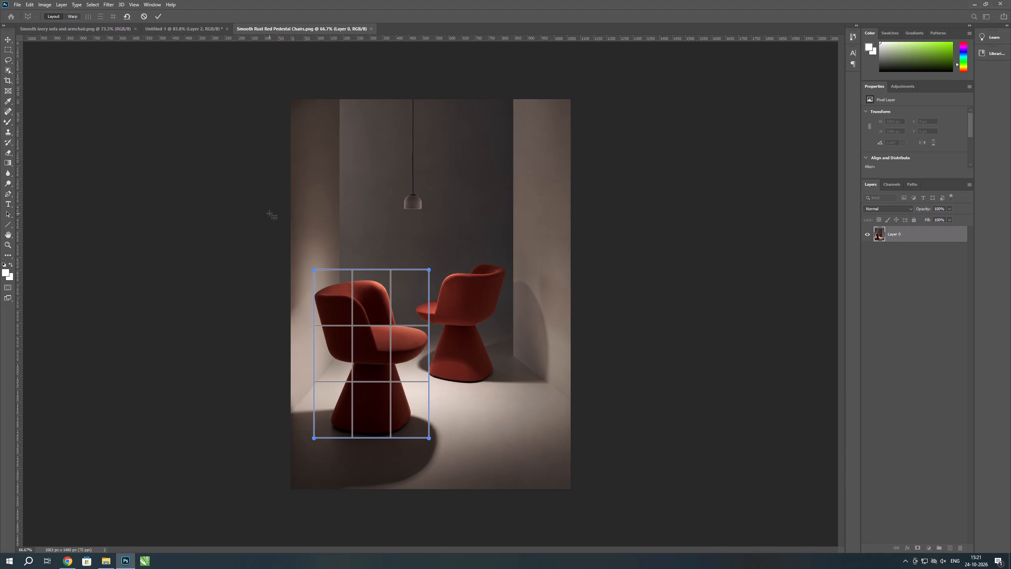
# Switch the Perspective Warp from Layout to Warp mode and try to move the front chair's plane.
pyautogui.click(74, 13)
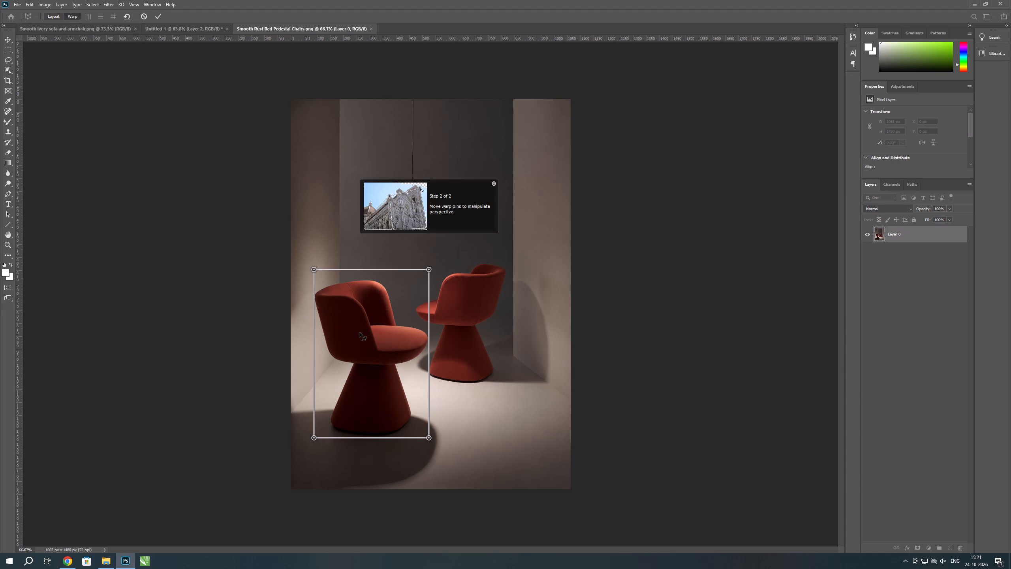
pyautogui.moveTo(361, 334); pyautogui.dragTo(338, 339)
# Return to the bus video in Chrome and replay the part where the warp pins are moved, around 0:16.
pyautogui.hotkey('alt', 'Tab')
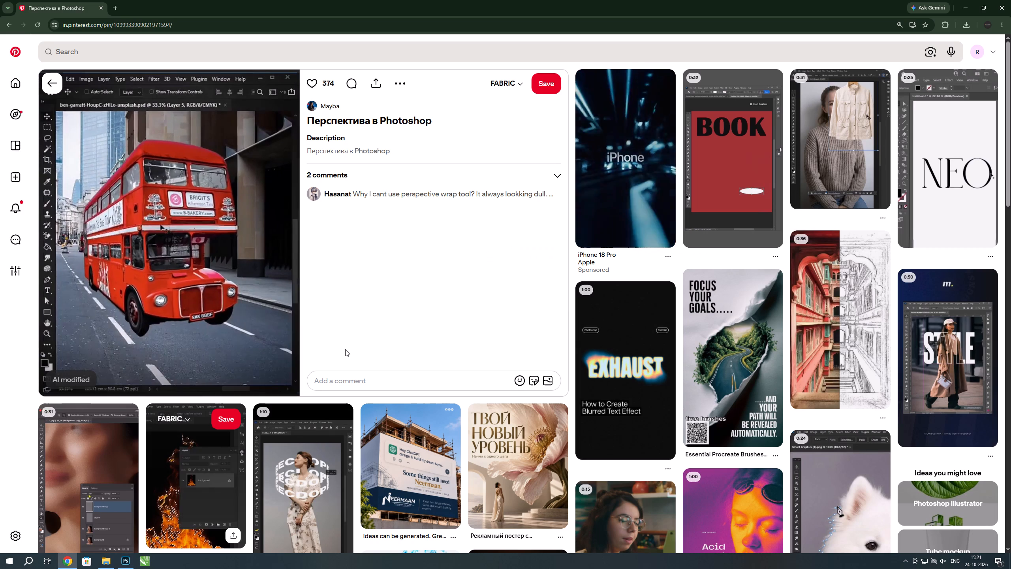
pyautogui.hotkey('alt', 'Tab')
pyautogui.hotkey('alt', 'Tab')
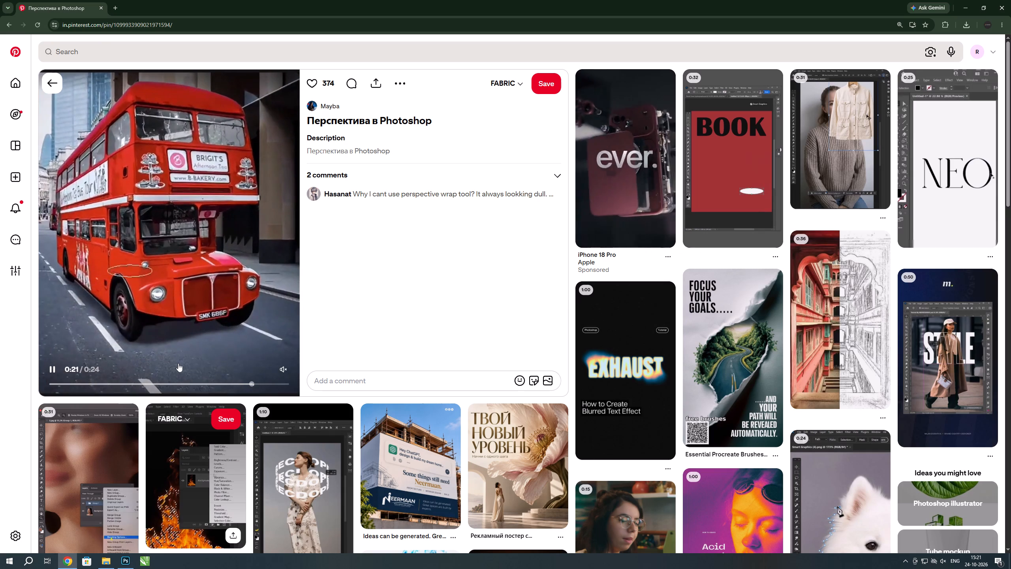
pyautogui.moveTo(230, 386); pyautogui.dragTo(223, 386)
pyautogui.moveTo(235, 377); pyautogui.dragTo(231, 378)
pyautogui.moveTo(236, 383); pyautogui.dragTo(223, 383)
pyautogui.click(203, 281)
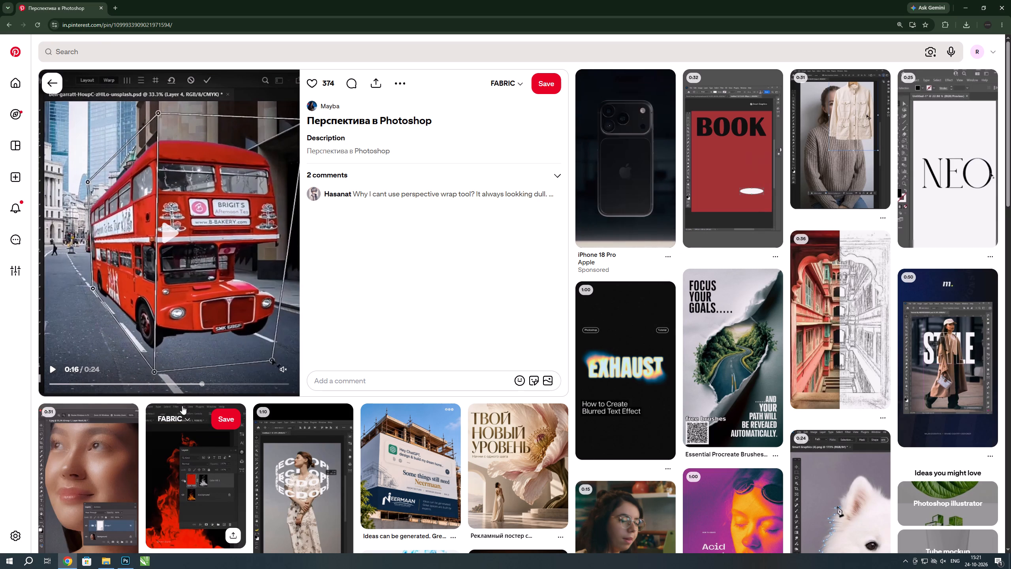
pyautogui.moveTo(181, 385); pyautogui.dragTo(160, 386)
pyautogui.click(162, 280)
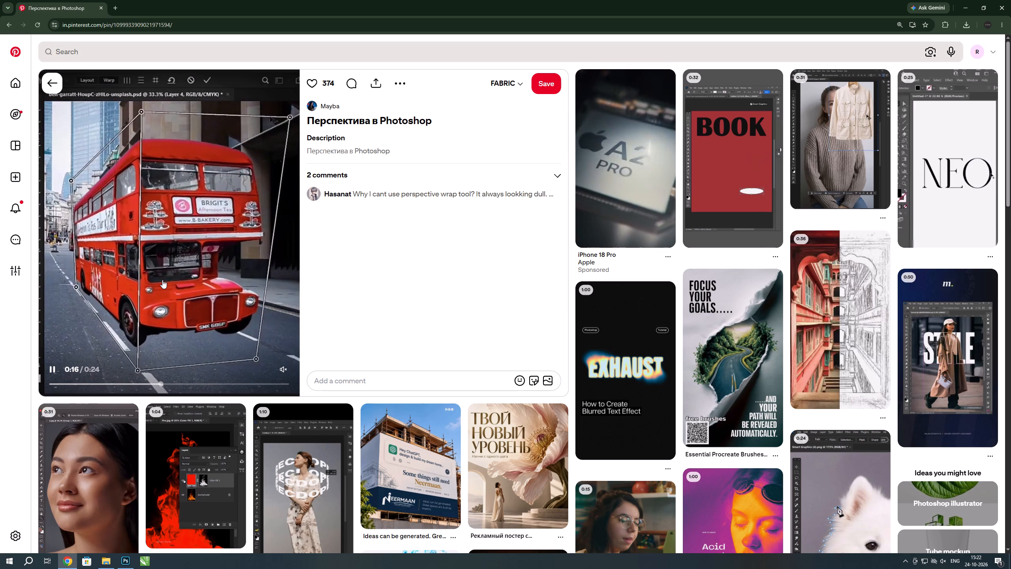
pyautogui.hotkey('alt', 'Tab')
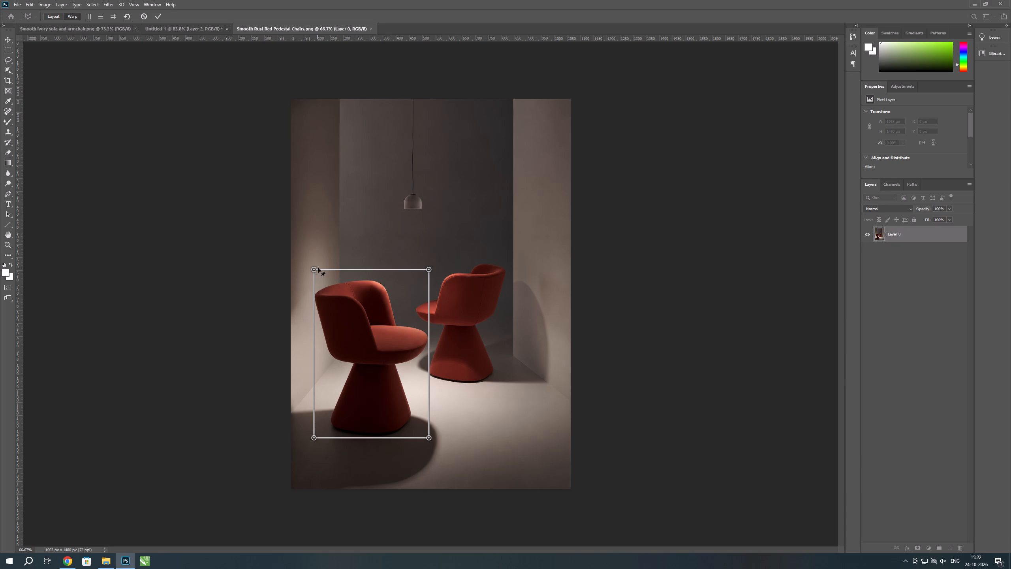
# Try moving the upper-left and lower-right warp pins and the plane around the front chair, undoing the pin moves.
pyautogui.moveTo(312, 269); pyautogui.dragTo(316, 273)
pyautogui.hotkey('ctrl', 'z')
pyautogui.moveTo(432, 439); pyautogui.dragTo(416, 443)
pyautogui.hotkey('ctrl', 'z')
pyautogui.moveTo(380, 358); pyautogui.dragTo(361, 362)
# Move the upper-right warp pin of the front chair's plane down and inward, undoing the more extreme moves that follow.
pyautogui.moveTo(432, 268); pyautogui.dragTo(418, 286)
pyautogui.moveTo(417, 286); pyautogui.dragTo(407, 304)
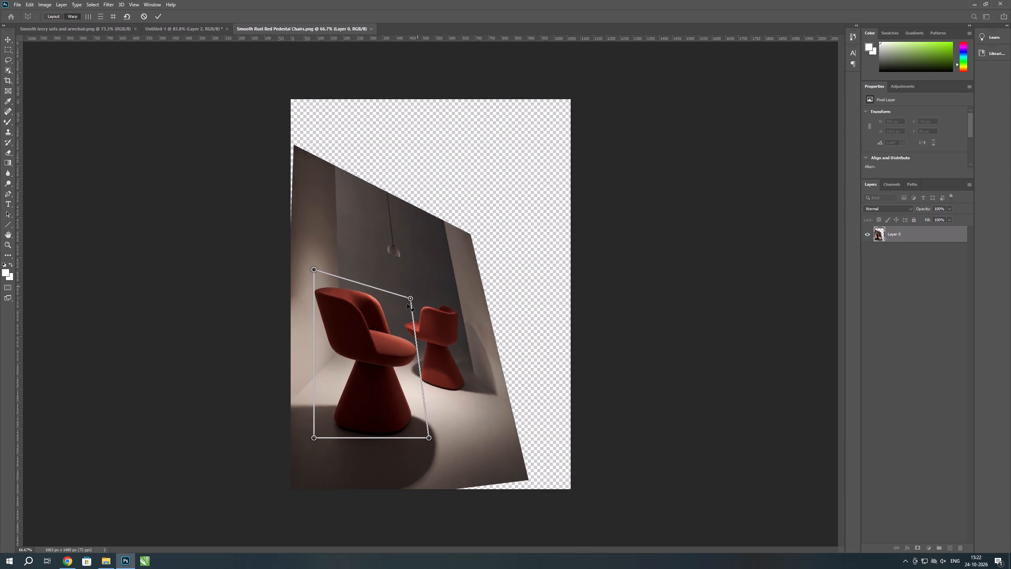
pyautogui.moveTo(407, 304); pyautogui.dragTo(396, 316)
pyautogui.hotkey('ctrl', 'z')
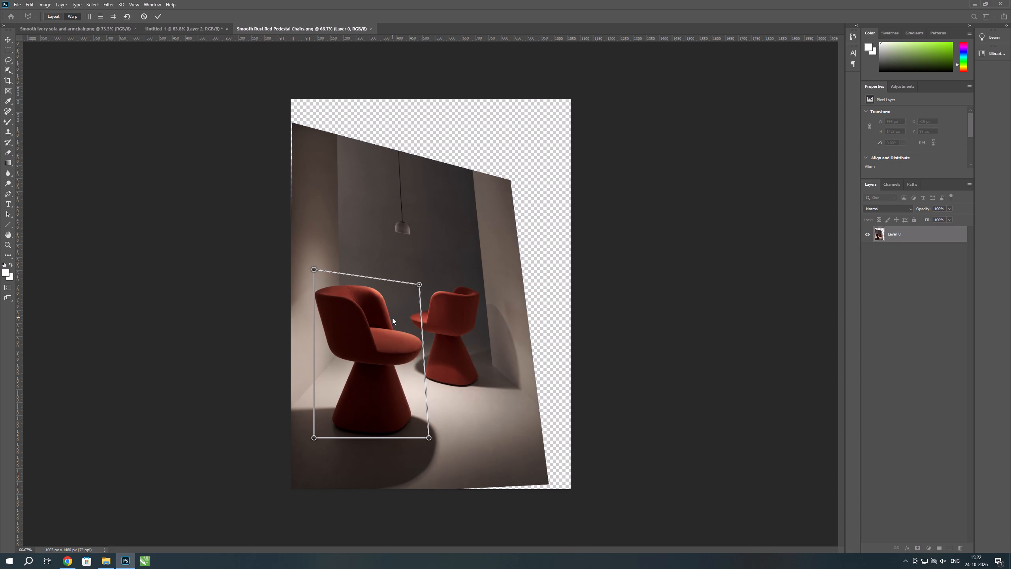
pyautogui.hotkey('ctrl', 'z')
pyautogui.click(551, 325)
pyautogui.hotkey('ctrl', 'z')
pyautogui.hotkey('ctrl', 'z')
pyautogui.click(612, 324)
pyautogui.hotkey('ctrl', 'z')
pyautogui.hotkey('ctrl', 'z')
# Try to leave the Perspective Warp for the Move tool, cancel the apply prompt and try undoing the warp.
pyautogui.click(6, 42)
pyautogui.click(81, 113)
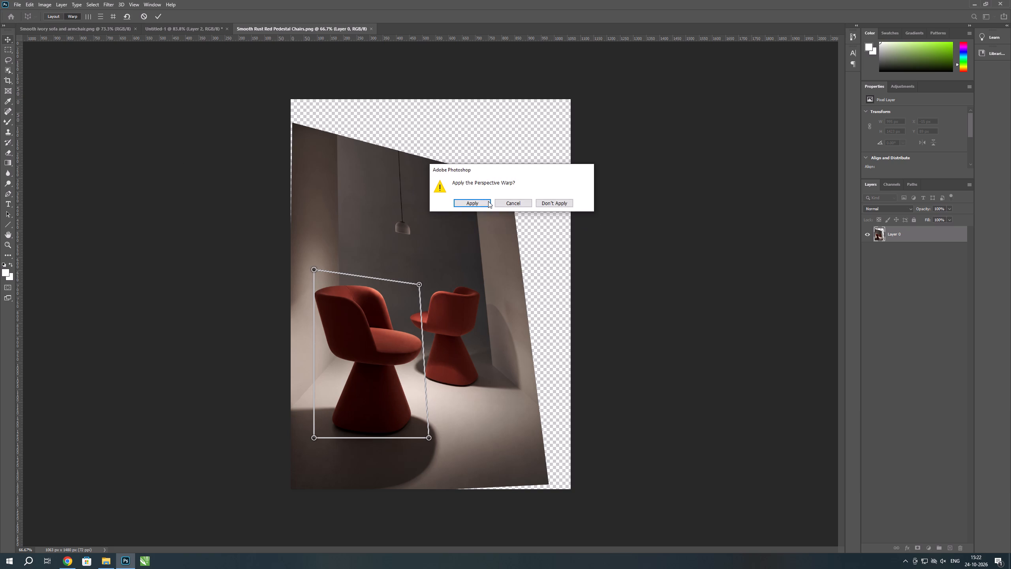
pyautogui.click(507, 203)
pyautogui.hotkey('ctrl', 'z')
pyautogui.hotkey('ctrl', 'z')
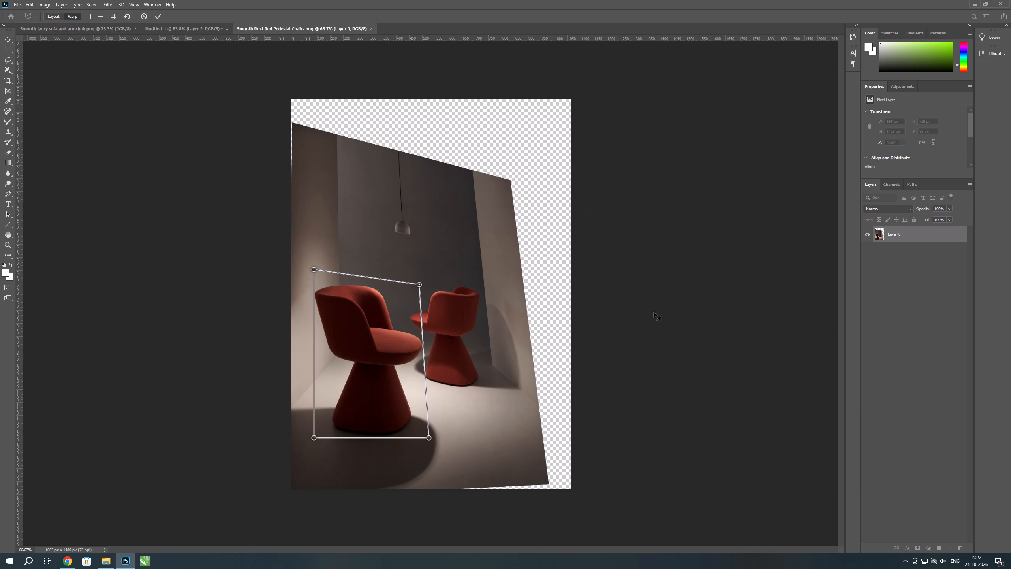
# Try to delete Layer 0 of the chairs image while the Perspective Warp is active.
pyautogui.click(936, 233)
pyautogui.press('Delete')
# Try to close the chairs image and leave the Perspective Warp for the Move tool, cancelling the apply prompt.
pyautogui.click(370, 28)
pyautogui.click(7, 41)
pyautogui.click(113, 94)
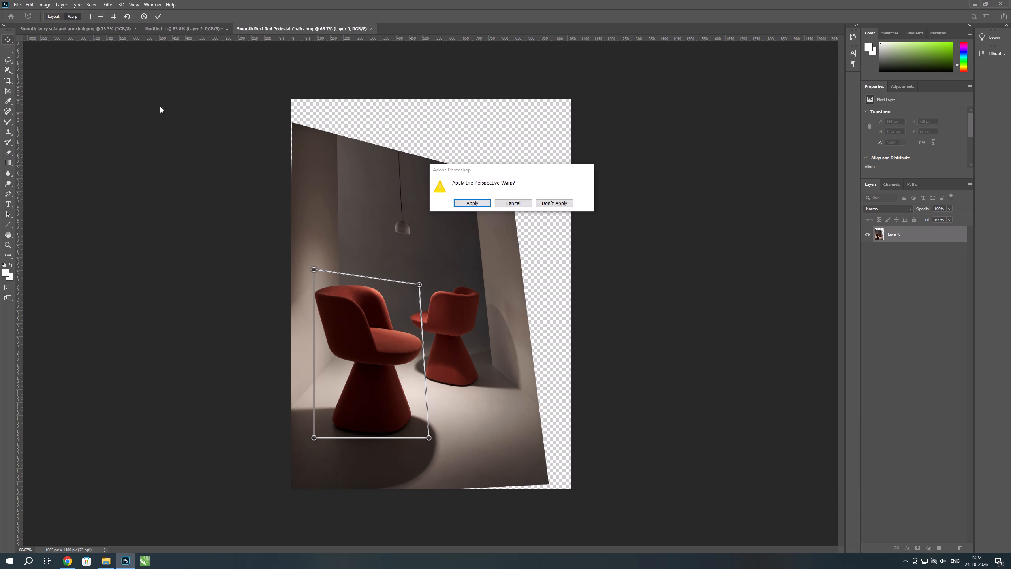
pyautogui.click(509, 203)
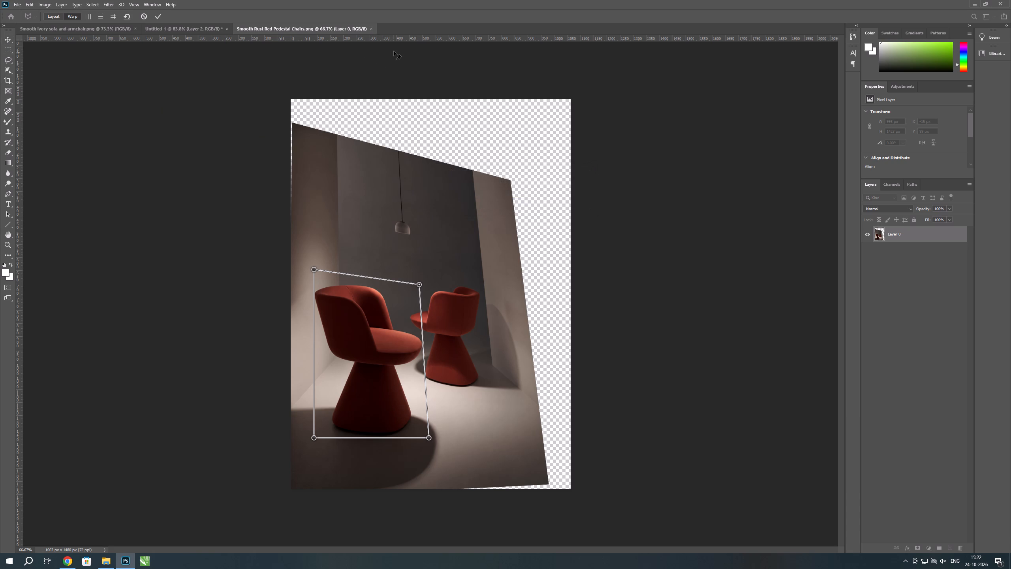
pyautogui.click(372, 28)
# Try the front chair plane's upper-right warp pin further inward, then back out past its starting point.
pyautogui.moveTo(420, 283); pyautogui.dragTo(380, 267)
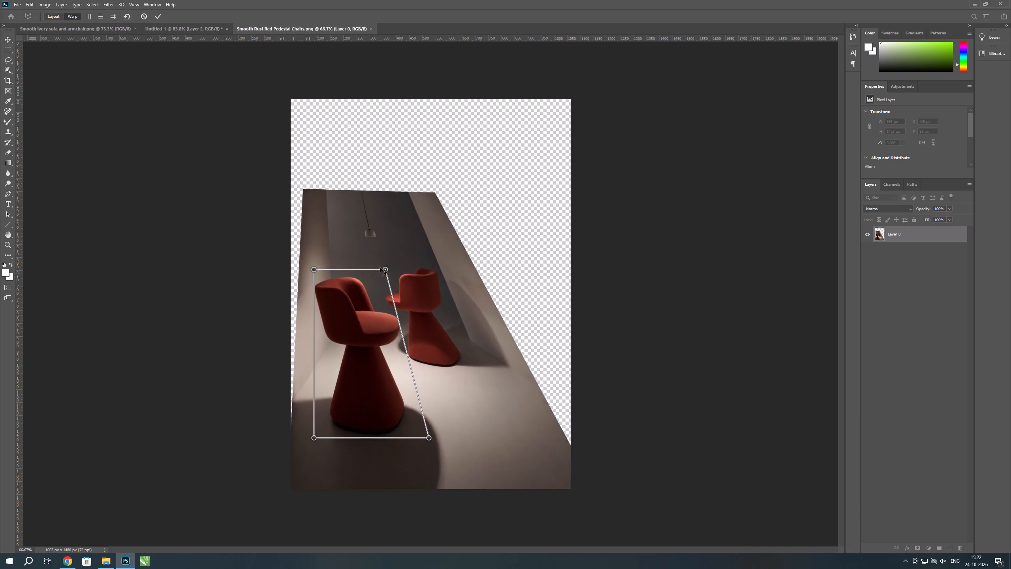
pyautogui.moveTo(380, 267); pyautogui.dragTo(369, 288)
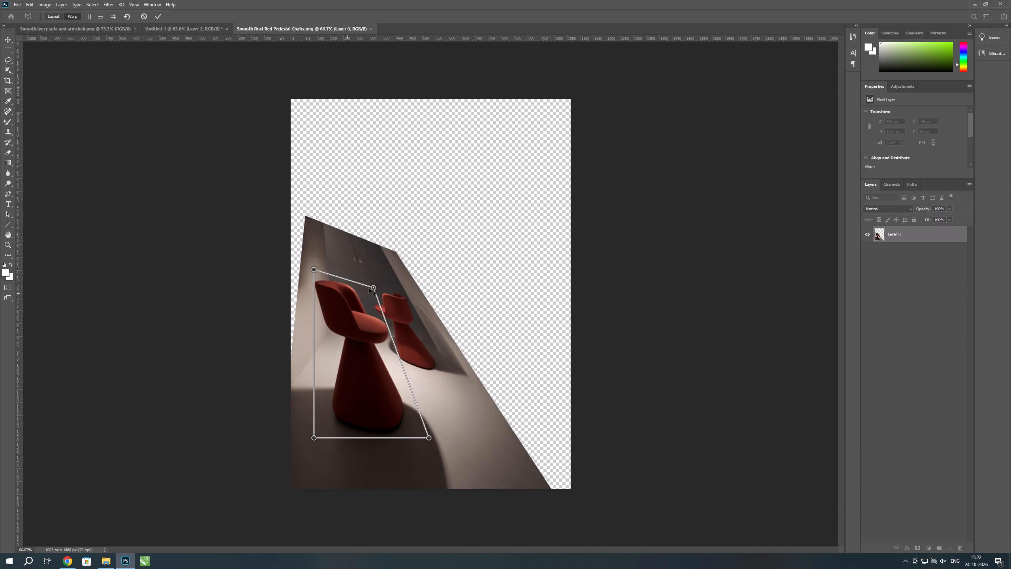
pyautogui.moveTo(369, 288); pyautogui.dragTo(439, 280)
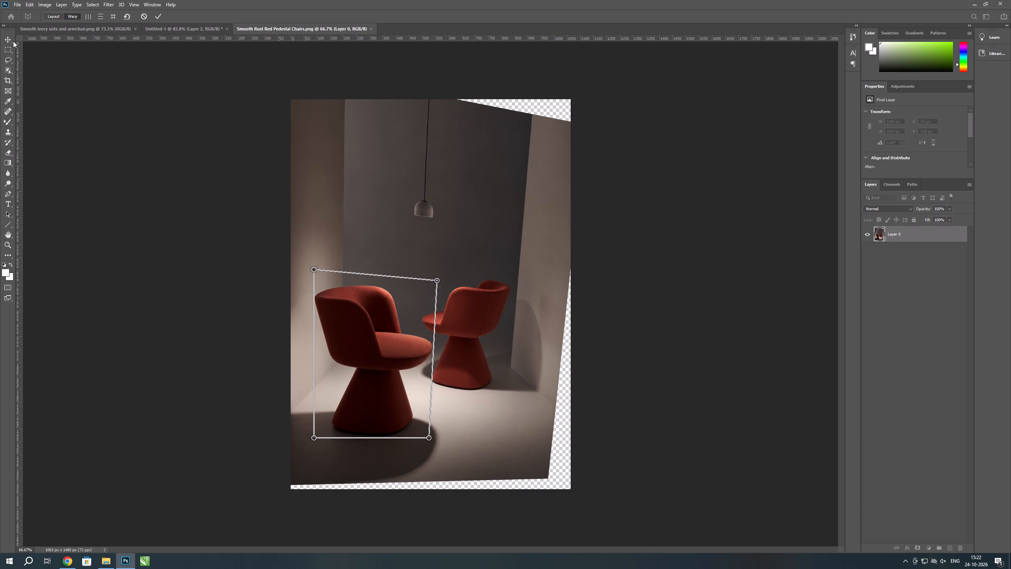
# Switch to the Move tool and discard the Perspective Warp on the chairs image.
pyautogui.click(9, 41)
pyautogui.click(71, 119)
pyautogui.click(556, 205)
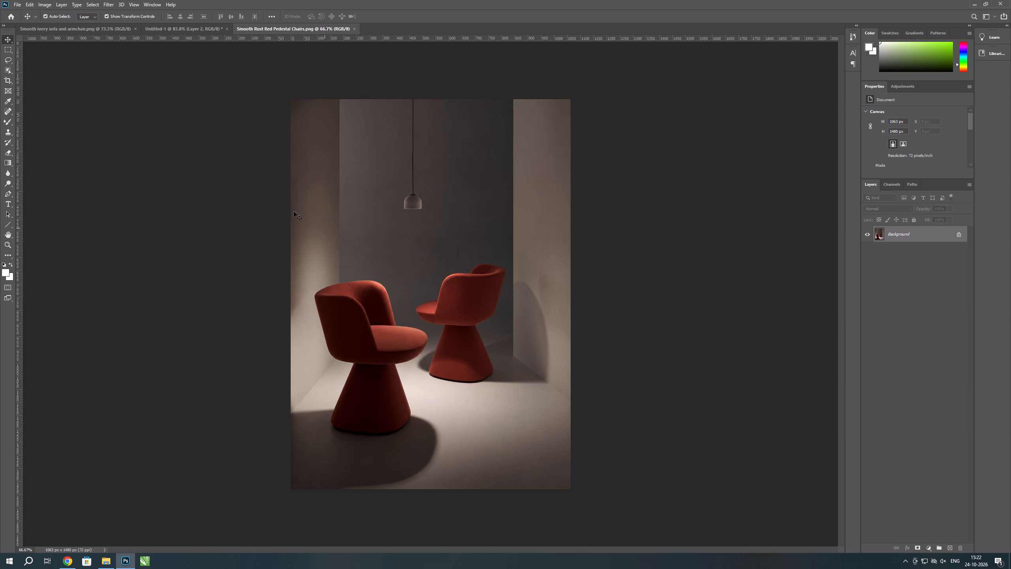
pyautogui.rightClick(359, 354)
# Start a new Perspective Warp, draw one plane enclosing the front chair, and switch to Warp mode.
pyautogui.click(30, 6)
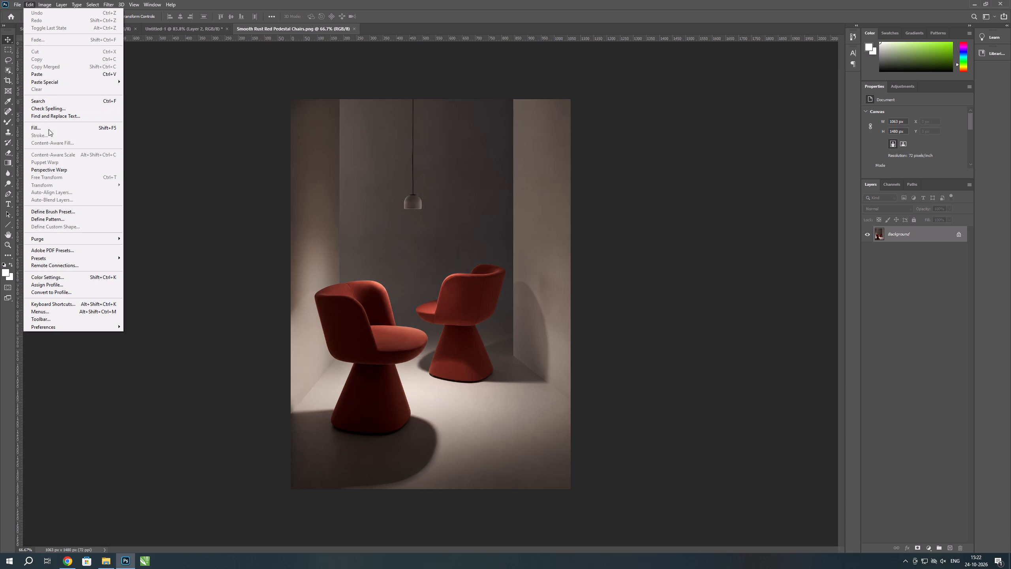
pyautogui.click(58, 168)
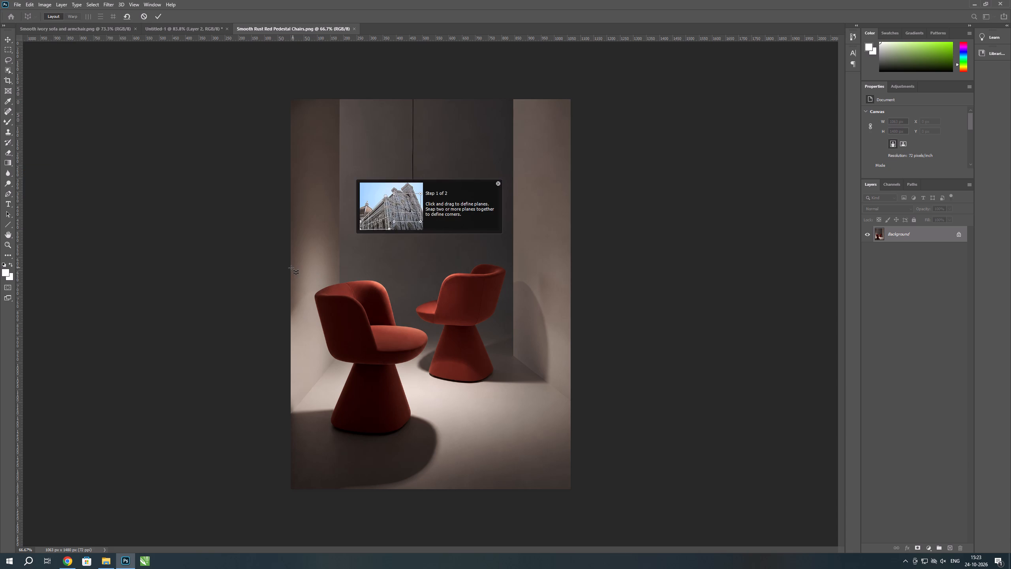
pyautogui.moveTo(301, 269); pyautogui.dragTo(349, 343)
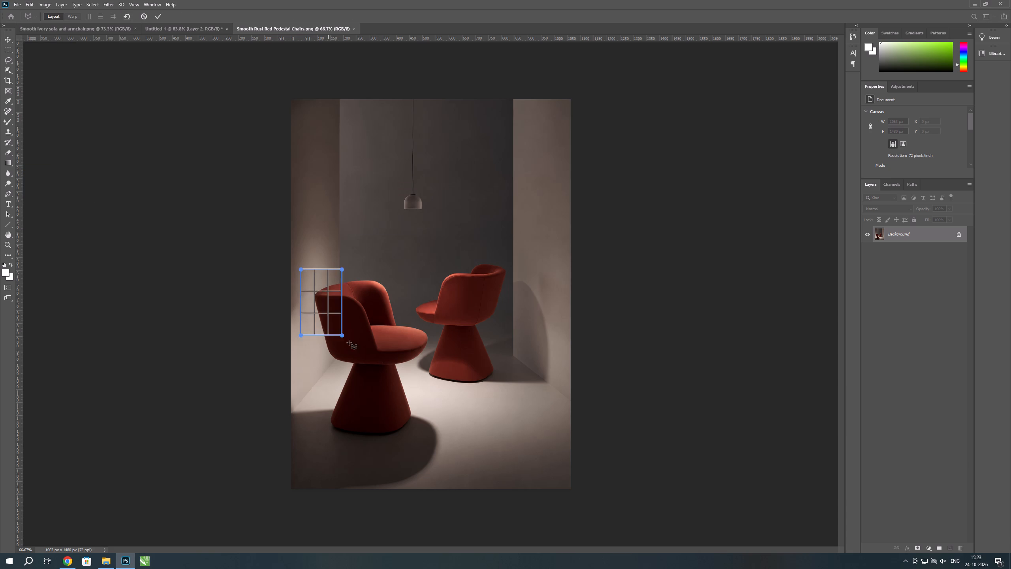
pyautogui.moveTo(349, 343); pyautogui.dragTo(430, 451)
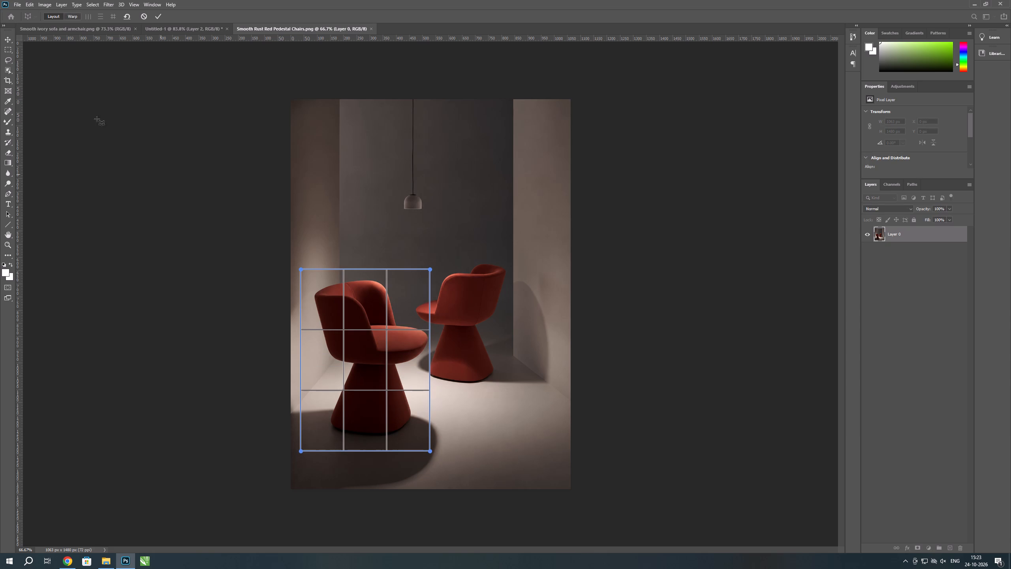
pyautogui.click(72, 15)
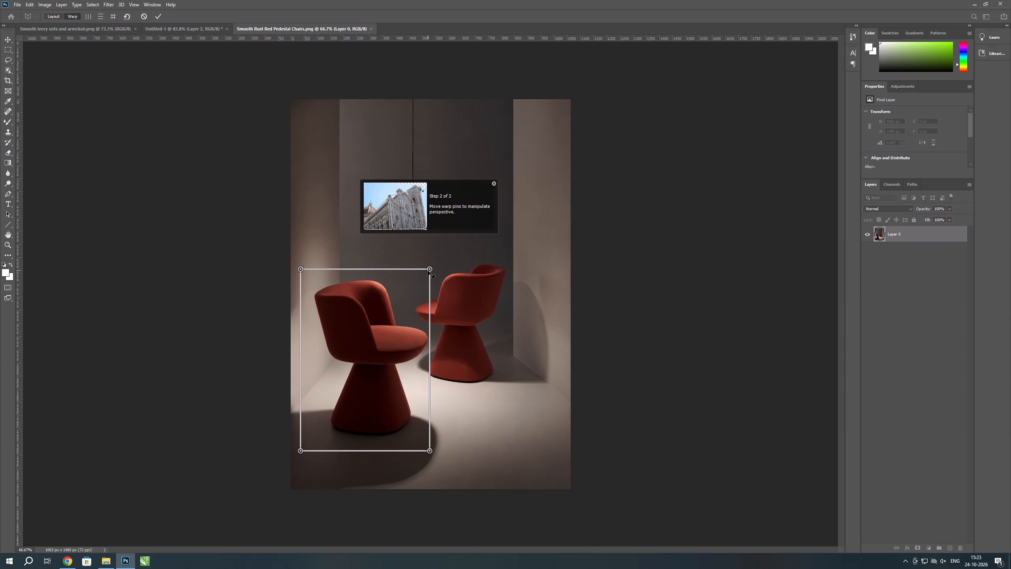
# Move the plane's upper-right warp pin slightly outward and up after trying it inward, and auto-straighten the plane horizontally and vertically.
pyautogui.moveTo(428, 271); pyautogui.dragTo(416, 275)
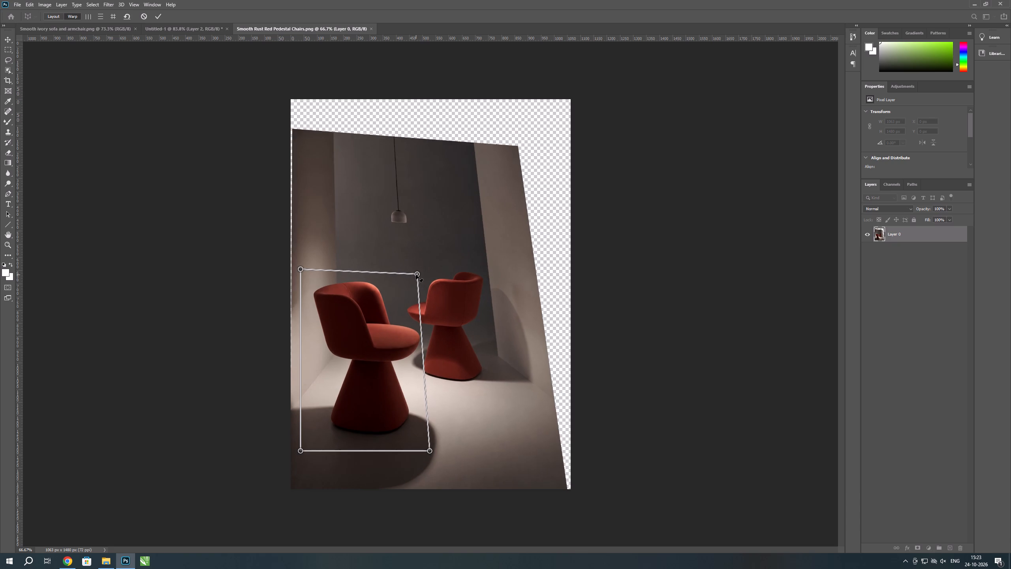
pyautogui.moveTo(416, 275); pyautogui.dragTo(411, 283)
pyautogui.moveTo(411, 283); pyautogui.dragTo(406, 283)
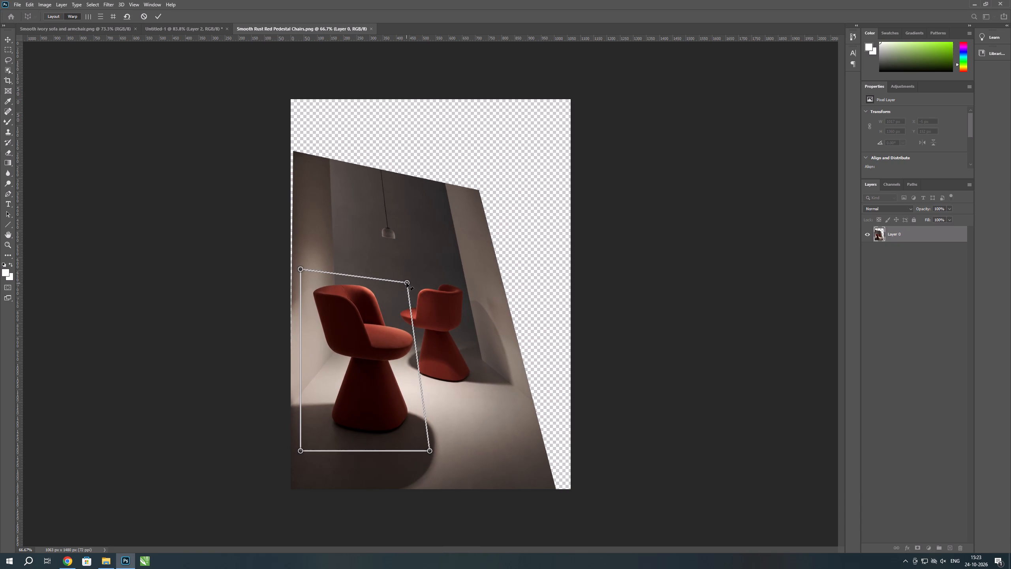
pyautogui.moveTo(406, 283); pyautogui.dragTo(388, 293)
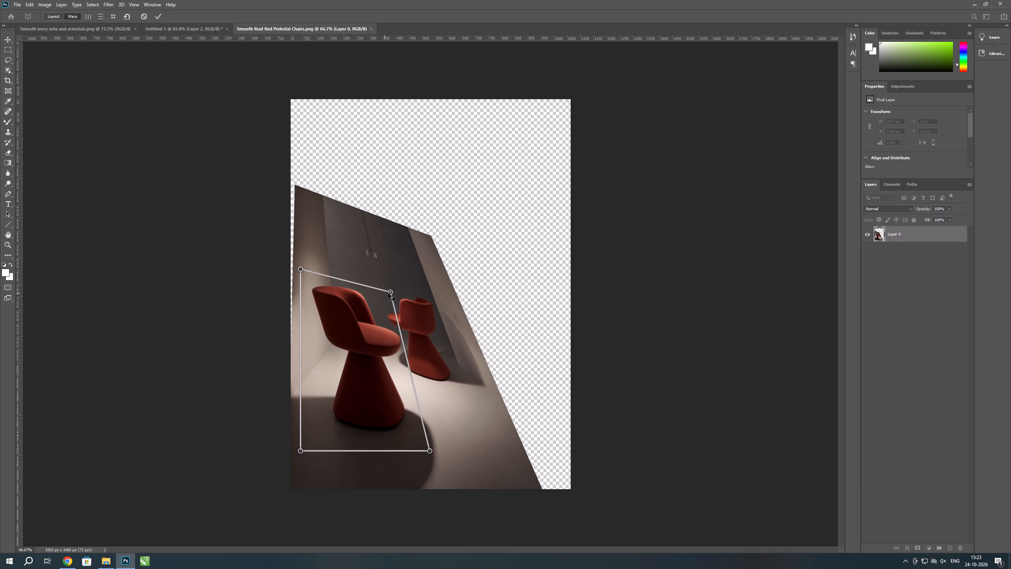
pyautogui.moveTo(388, 293); pyautogui.dragTo(445, 283)
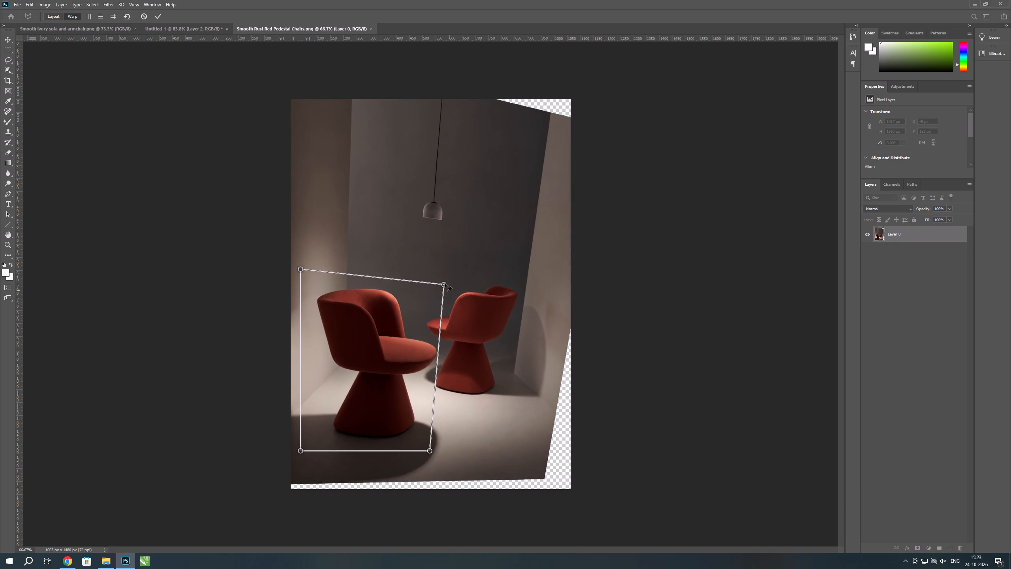
pyautogui.moveTo(445, 283); pyautogui.dragTo(440, 268)
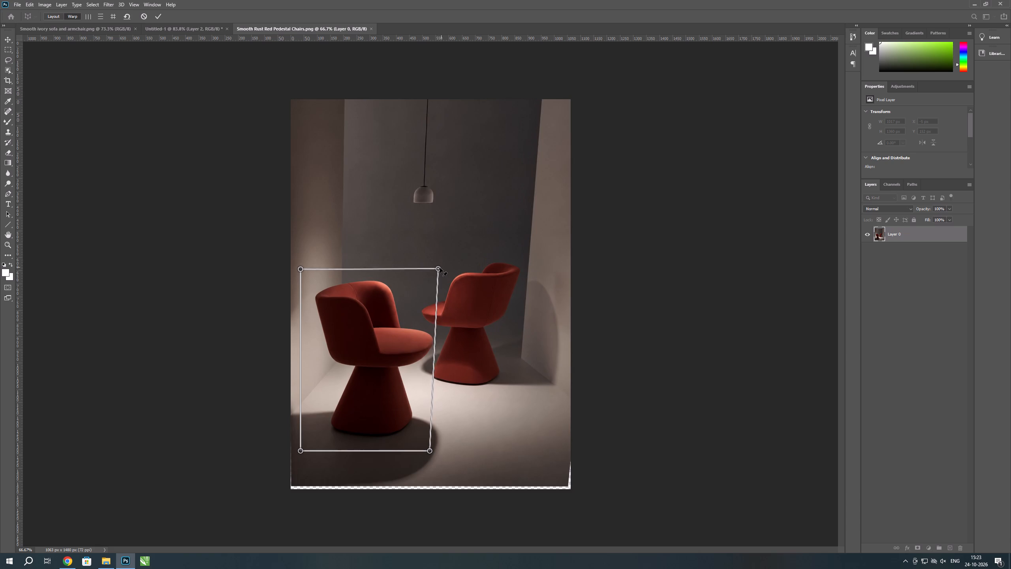
pyautogui.moveTo(440, 268); pyautogui.dragTo(445, 264)
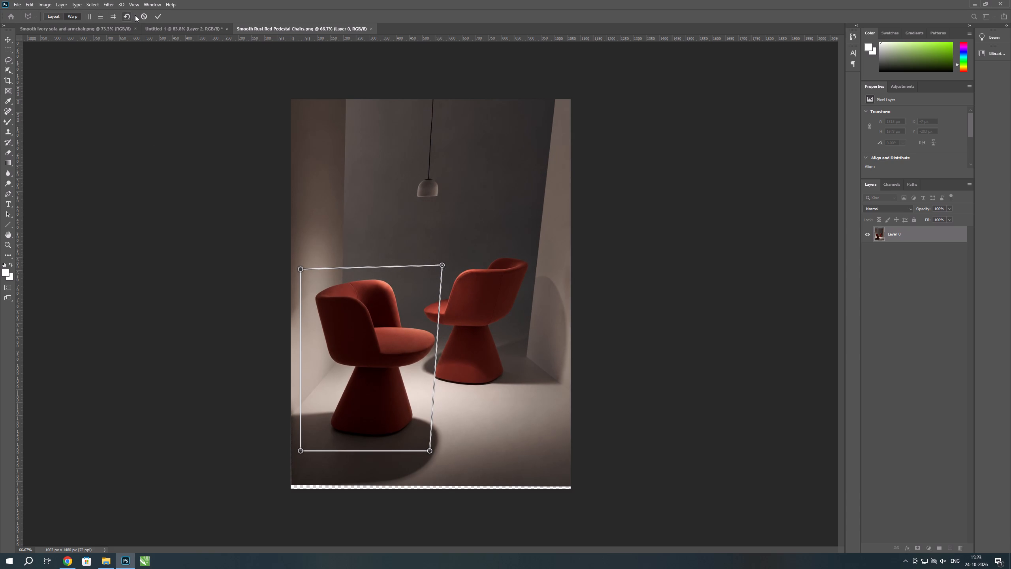
pyautogui.click(116, 17)
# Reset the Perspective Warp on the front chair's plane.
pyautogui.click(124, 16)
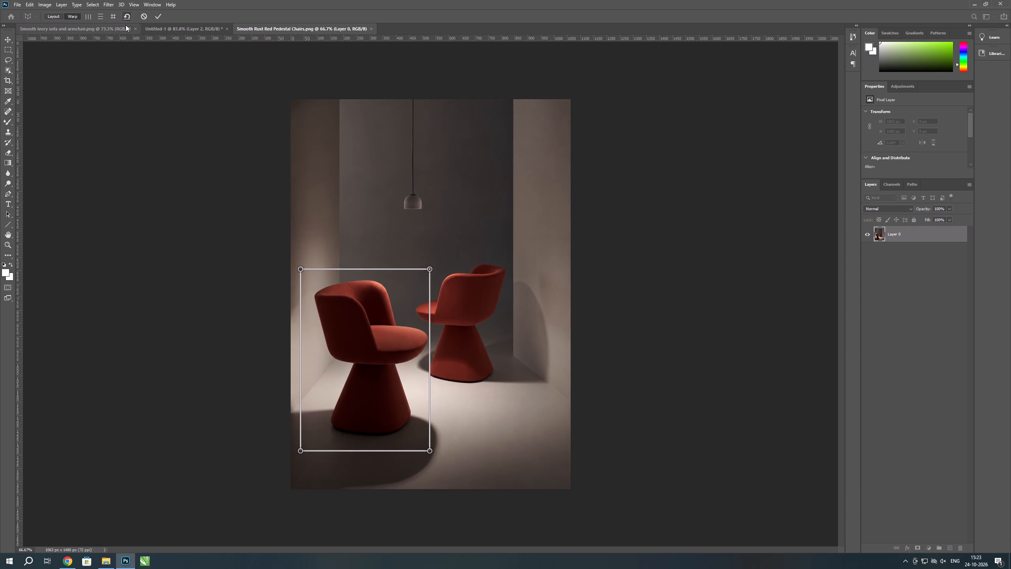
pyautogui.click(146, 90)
# Hide all panels and toolbars around the chairs image.
pyautogui.press('Tab')
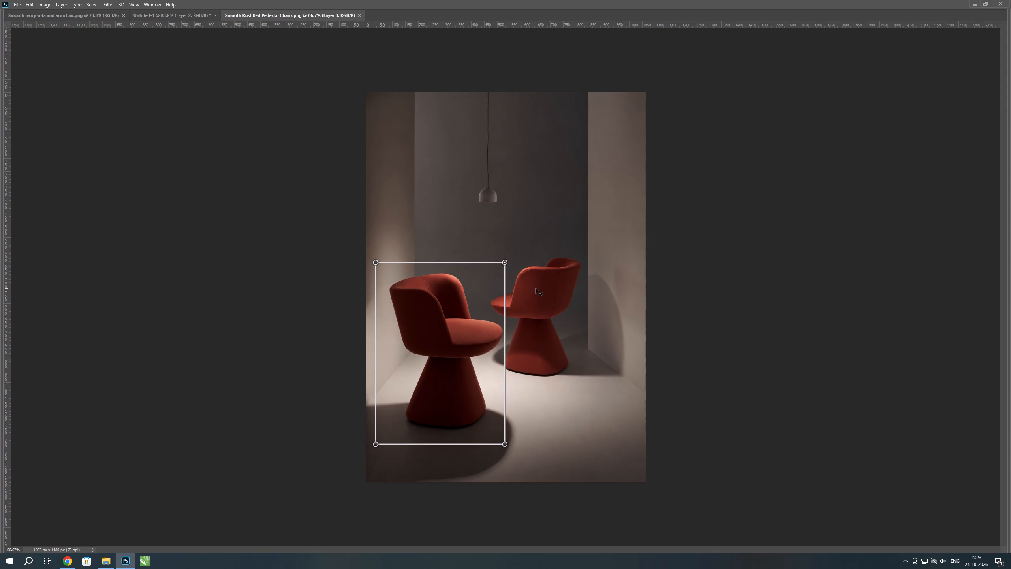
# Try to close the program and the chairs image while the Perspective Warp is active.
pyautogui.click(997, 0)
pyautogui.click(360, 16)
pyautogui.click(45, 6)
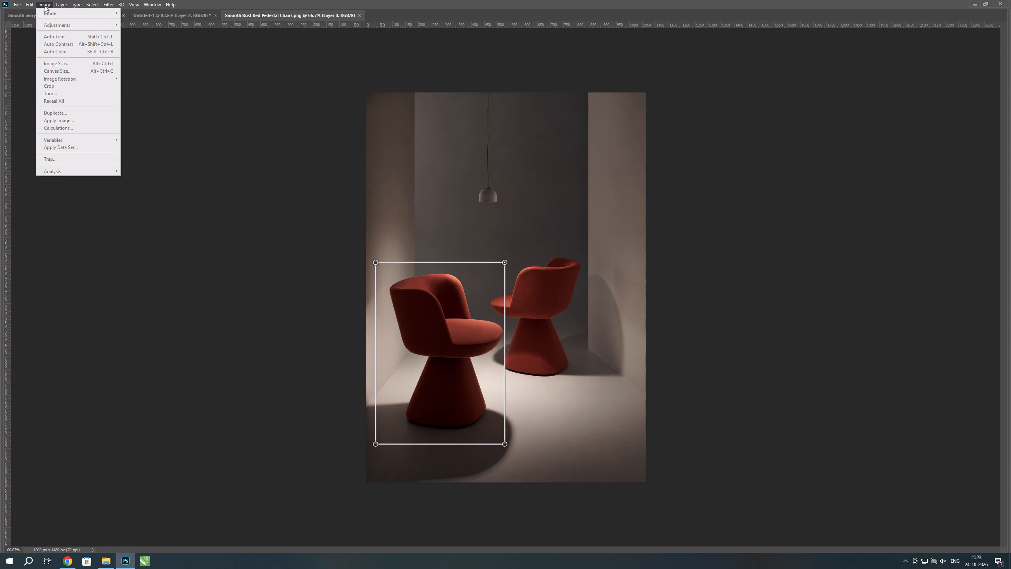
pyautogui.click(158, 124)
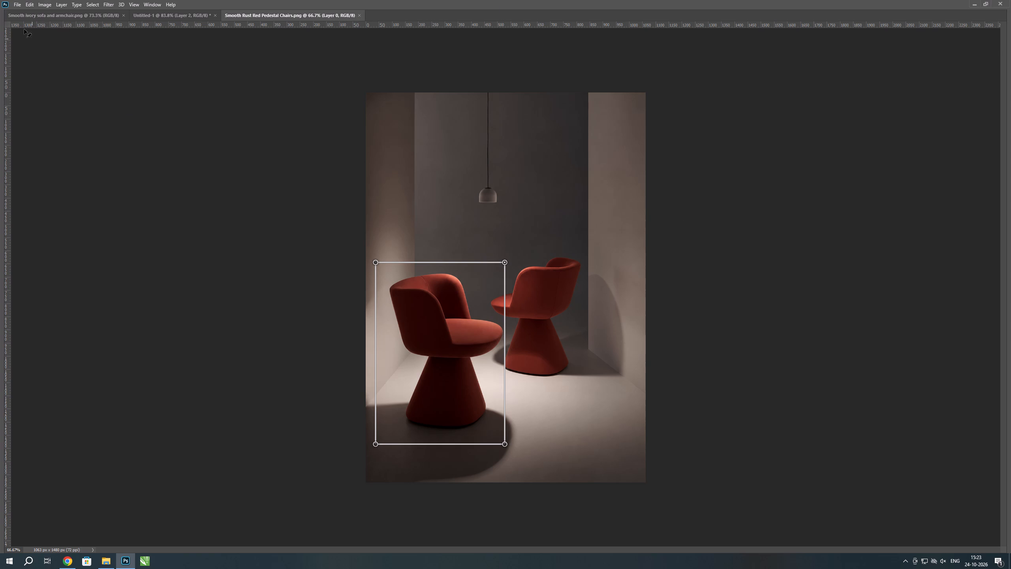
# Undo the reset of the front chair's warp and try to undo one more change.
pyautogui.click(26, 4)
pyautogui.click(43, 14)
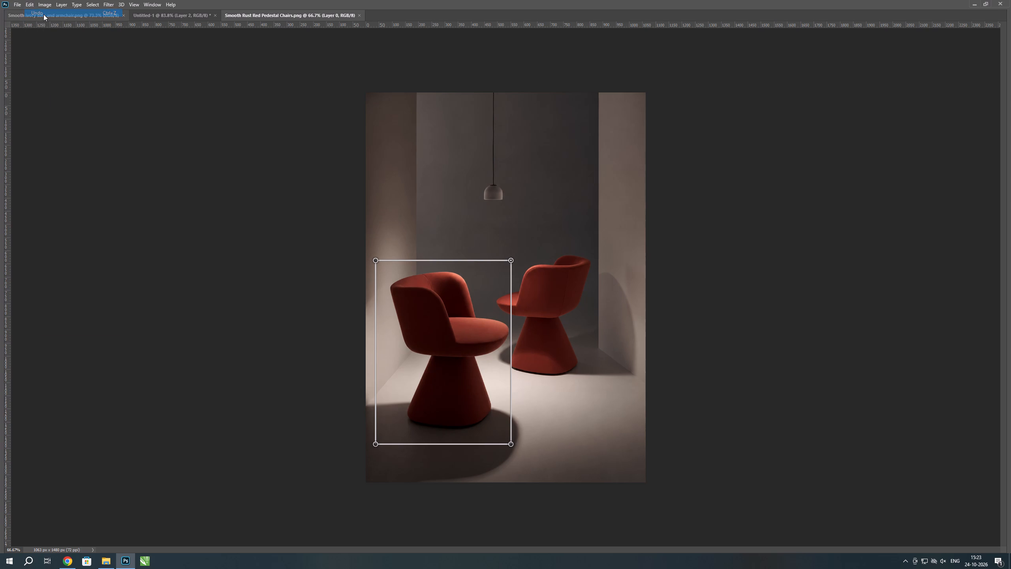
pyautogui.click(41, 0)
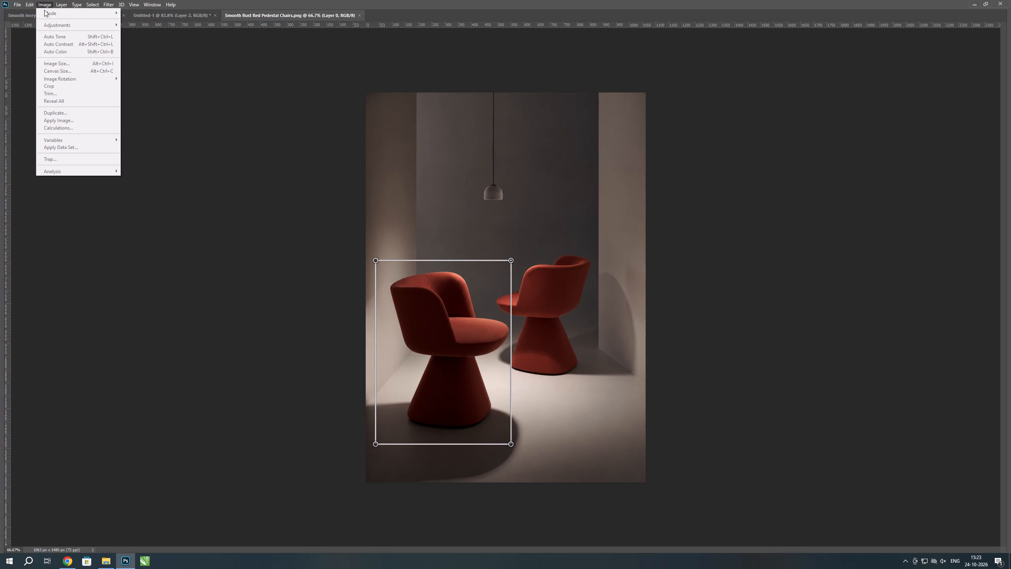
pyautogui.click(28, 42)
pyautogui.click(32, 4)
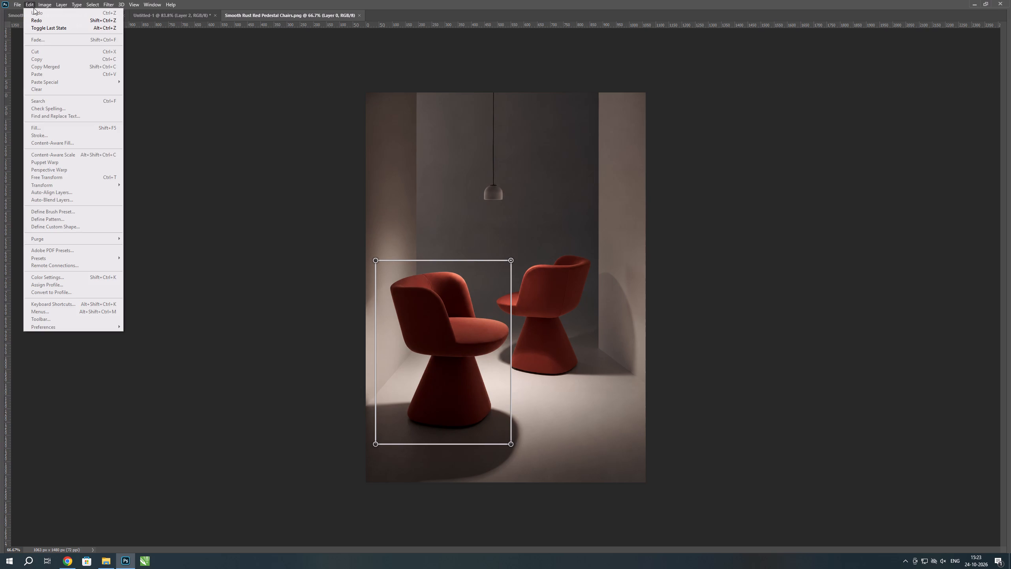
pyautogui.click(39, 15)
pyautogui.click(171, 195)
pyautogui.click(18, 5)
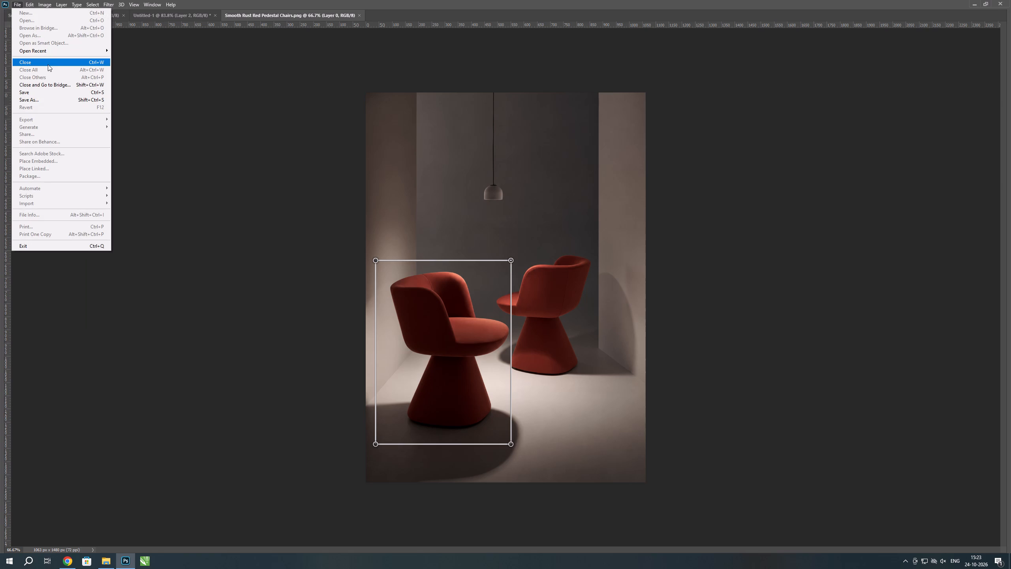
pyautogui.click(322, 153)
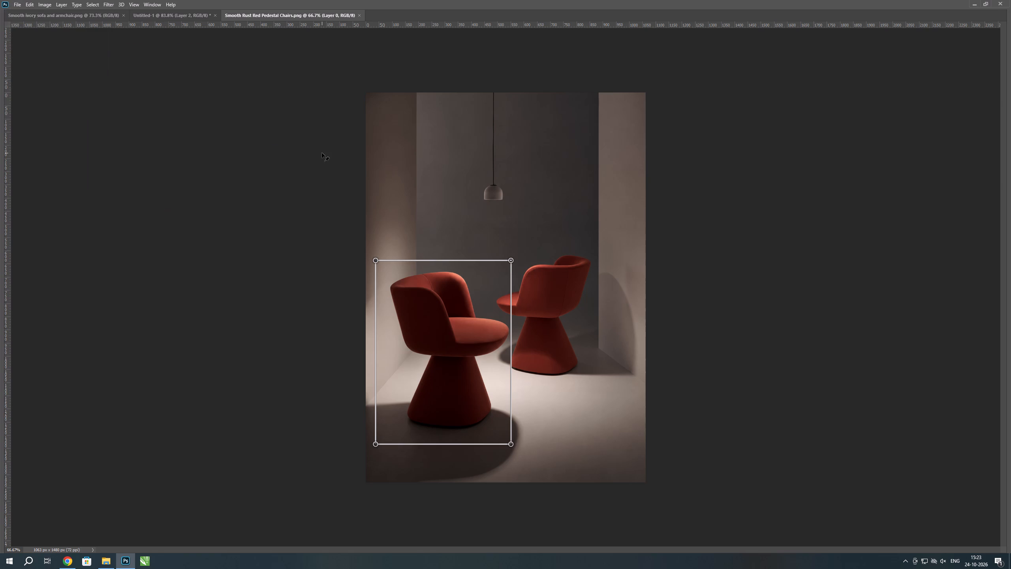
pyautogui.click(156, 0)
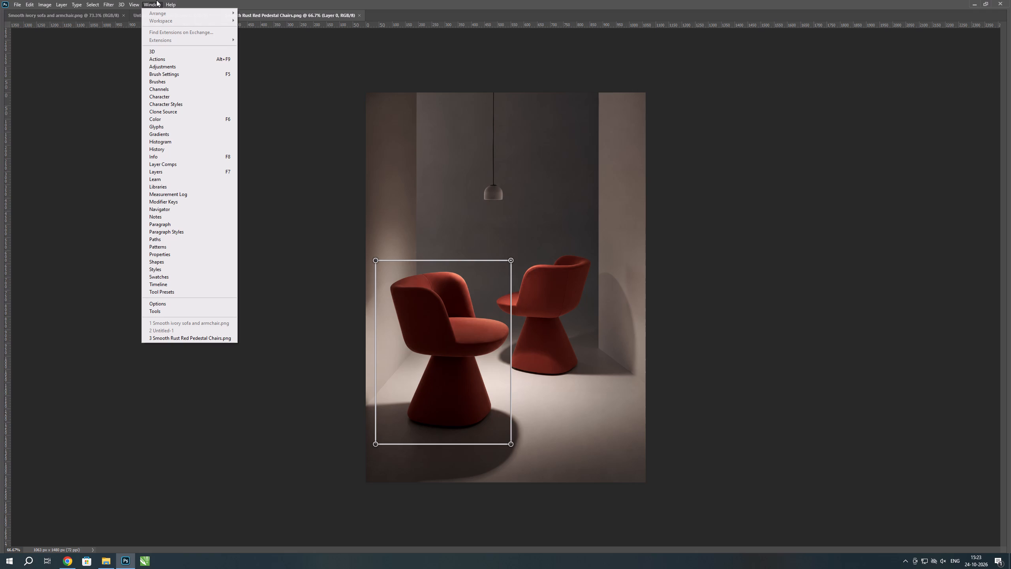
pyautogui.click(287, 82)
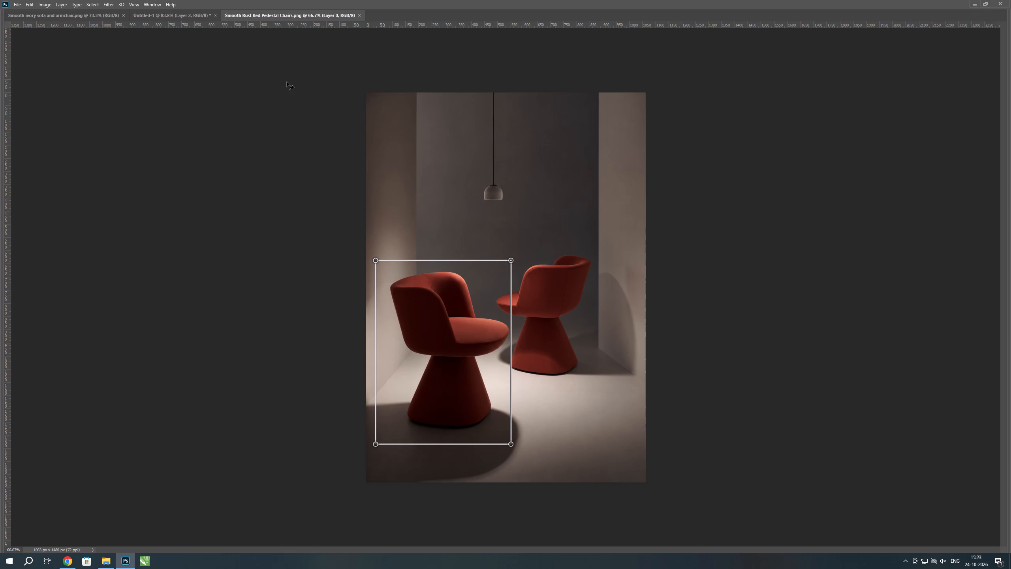
# Show the Info and Layers panels.
pyautogui.press('F8')
pyautogui.press('F7')
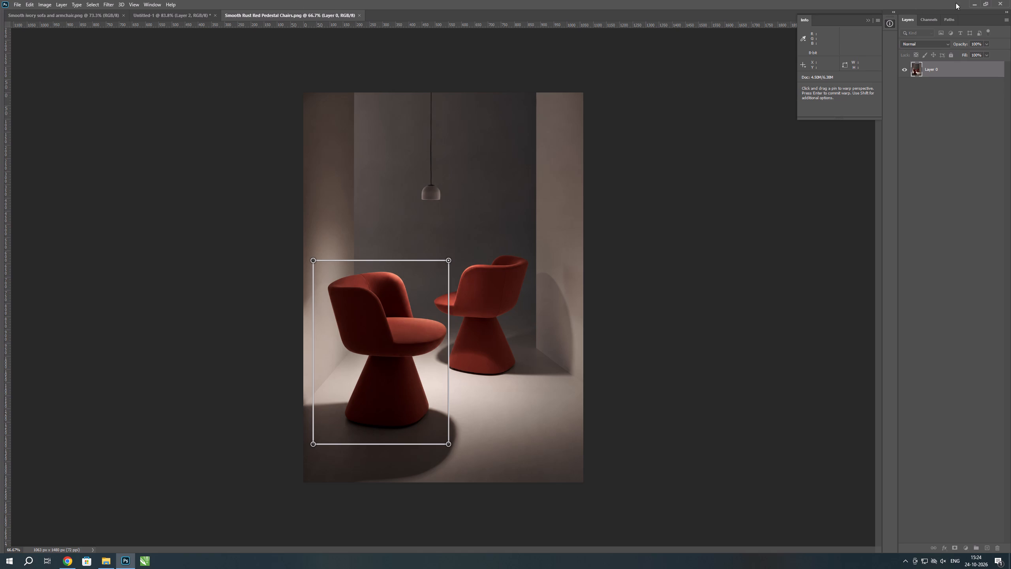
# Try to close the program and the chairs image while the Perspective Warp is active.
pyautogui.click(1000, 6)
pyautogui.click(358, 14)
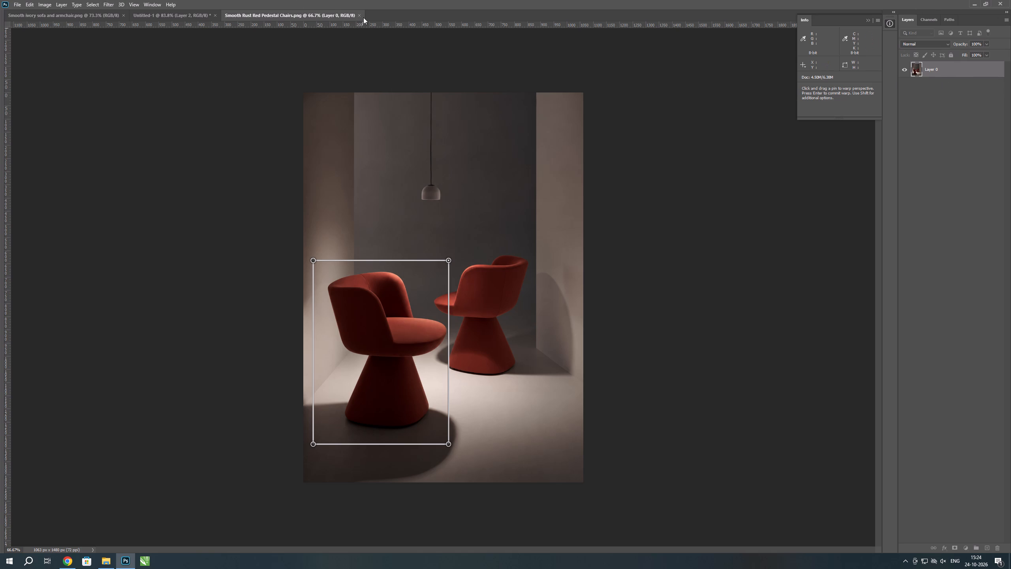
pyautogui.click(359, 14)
# Expand the collapsed Info panel so it docks beside the Layers panel.
pyautogui.click(894, 15)
pyautogui.click(893, 11)
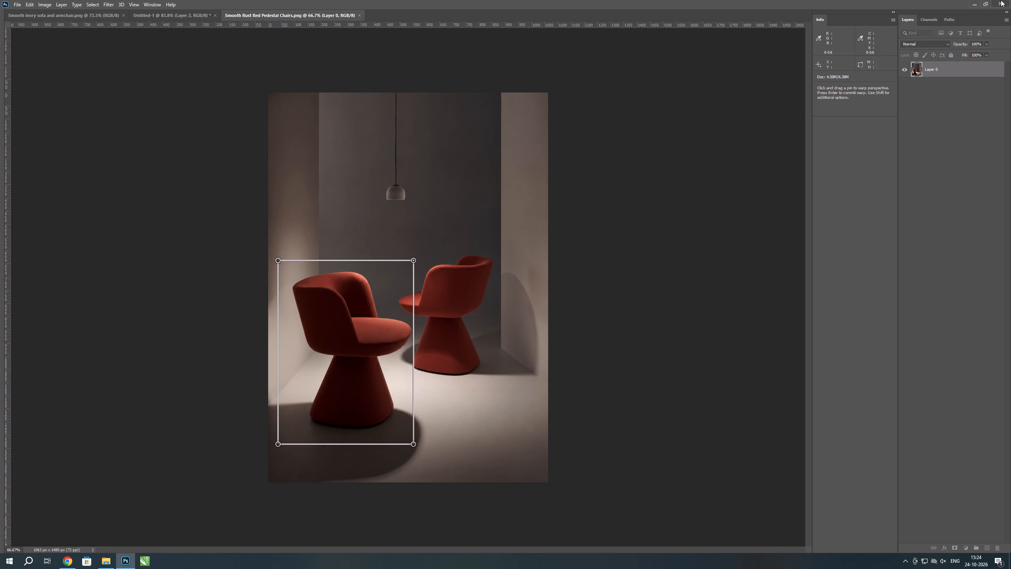
# Switch to Chrome and review the part of the Pinterest Perspective Warp tutorial where the red bus is warped with pins.
pyautogui.click(1001, 0)
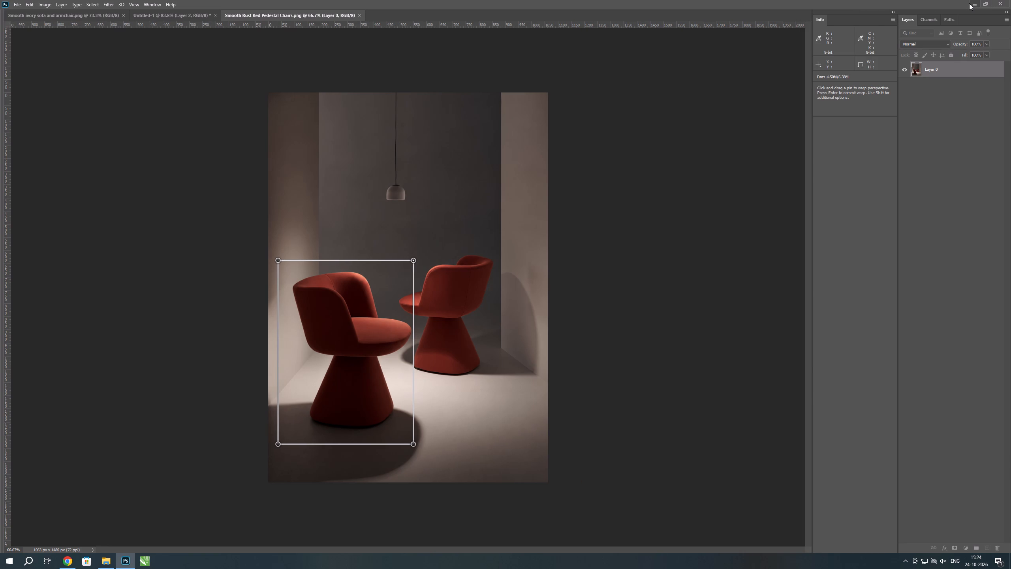
pyautogui.click(974, 4)
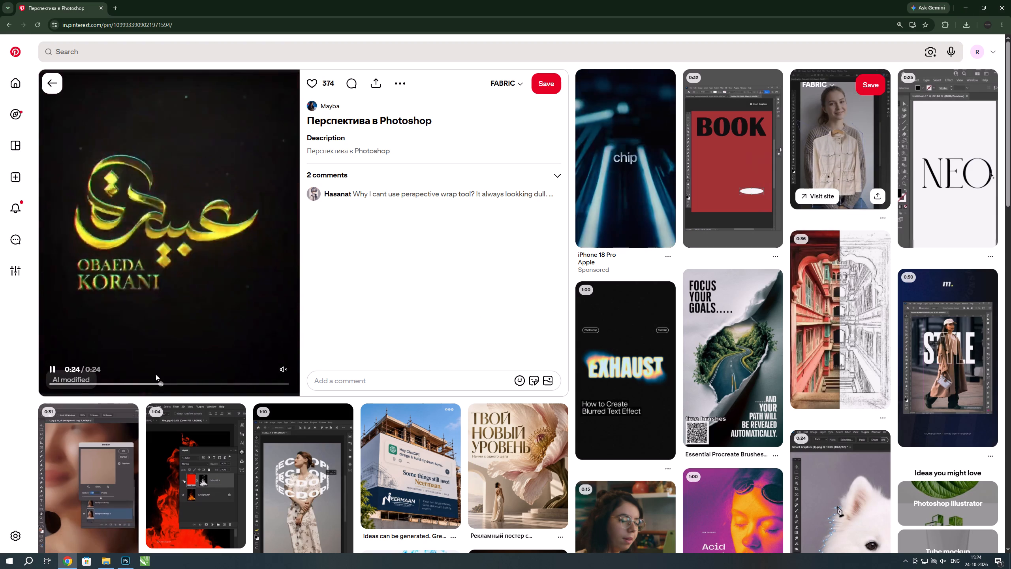
pyautogui.moveTo(150, 382); pyautogui.dragTo(126, 388)
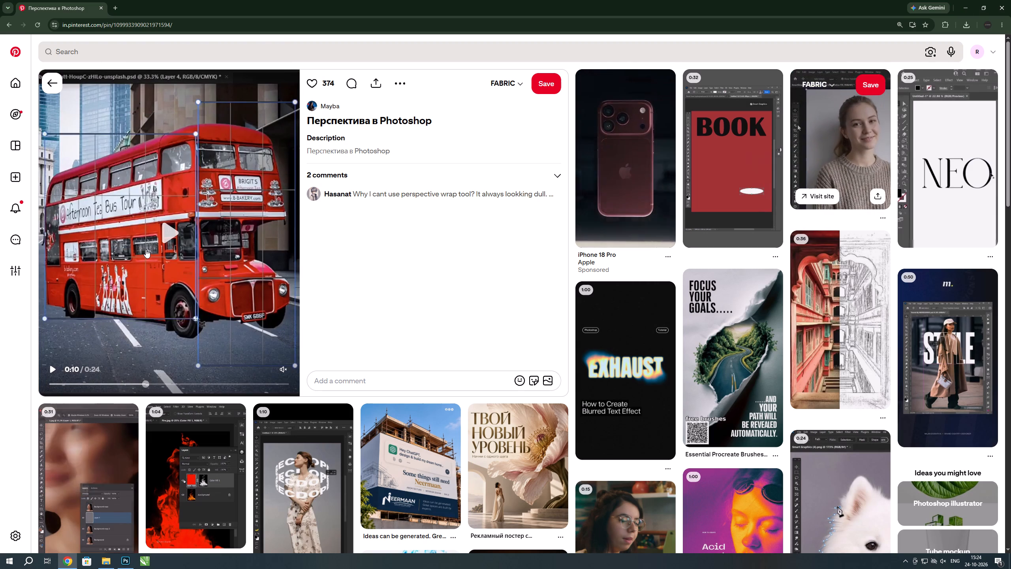
pyautogui.click(181, 224)
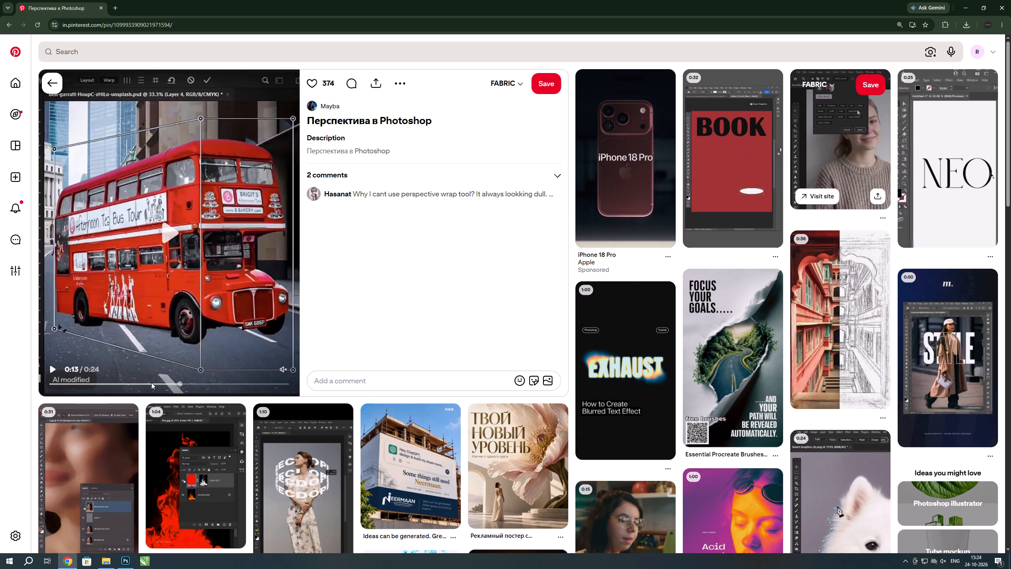
pyautogui.moveTo(153, 384); pyautogui.dragTo(140, 382)
pyautogui.click(163, 249)
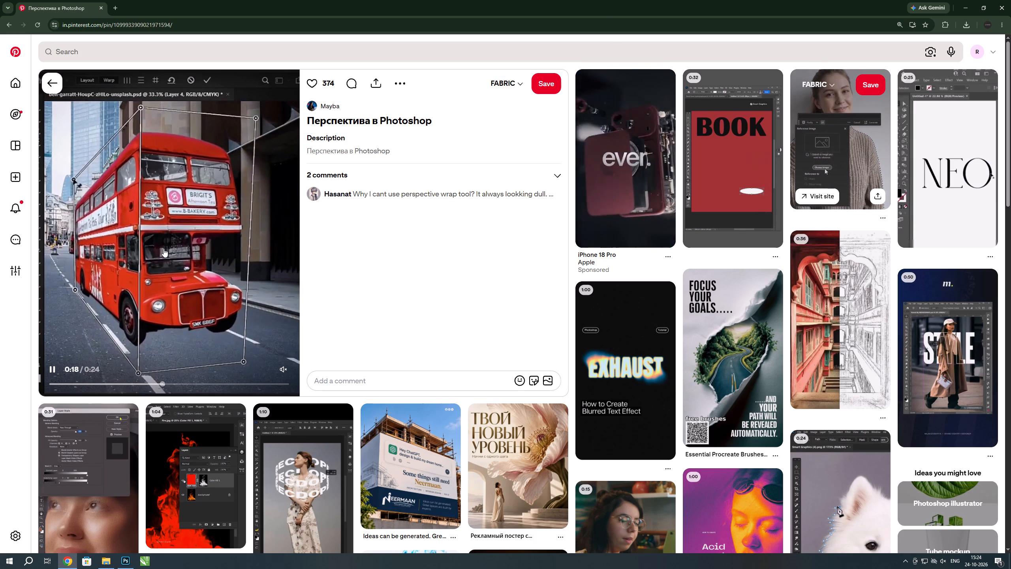
pyautogui.click(157, 241)
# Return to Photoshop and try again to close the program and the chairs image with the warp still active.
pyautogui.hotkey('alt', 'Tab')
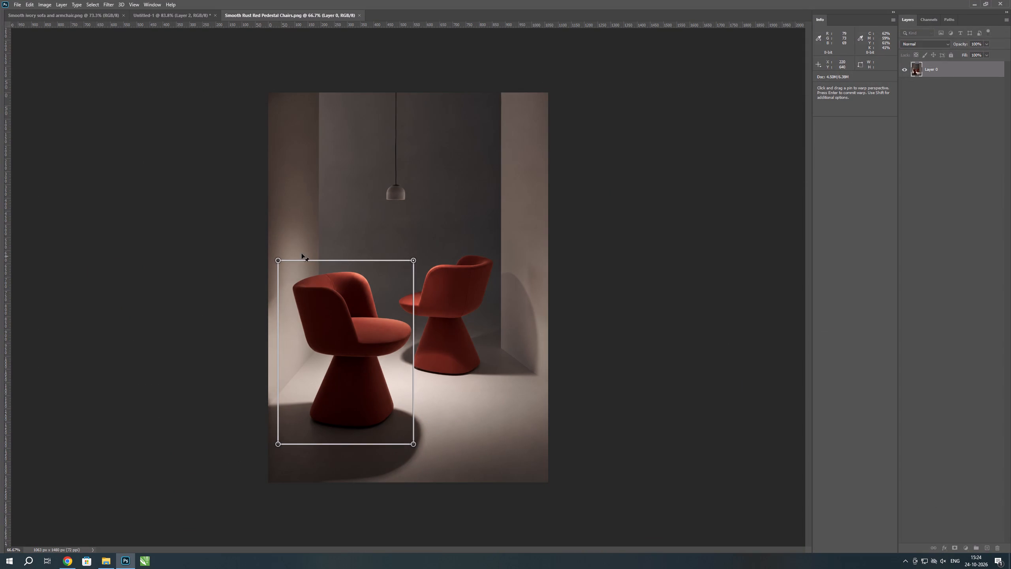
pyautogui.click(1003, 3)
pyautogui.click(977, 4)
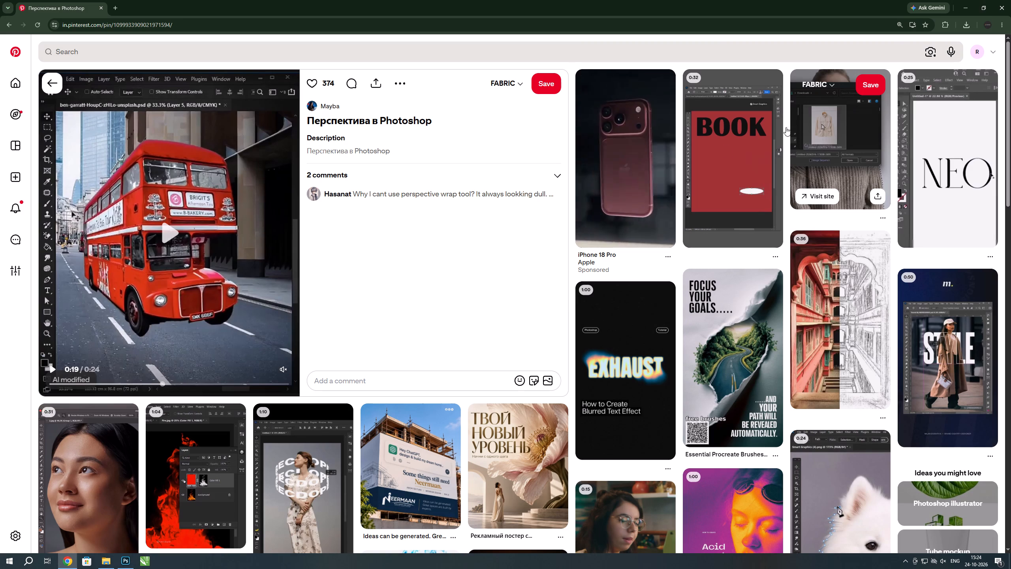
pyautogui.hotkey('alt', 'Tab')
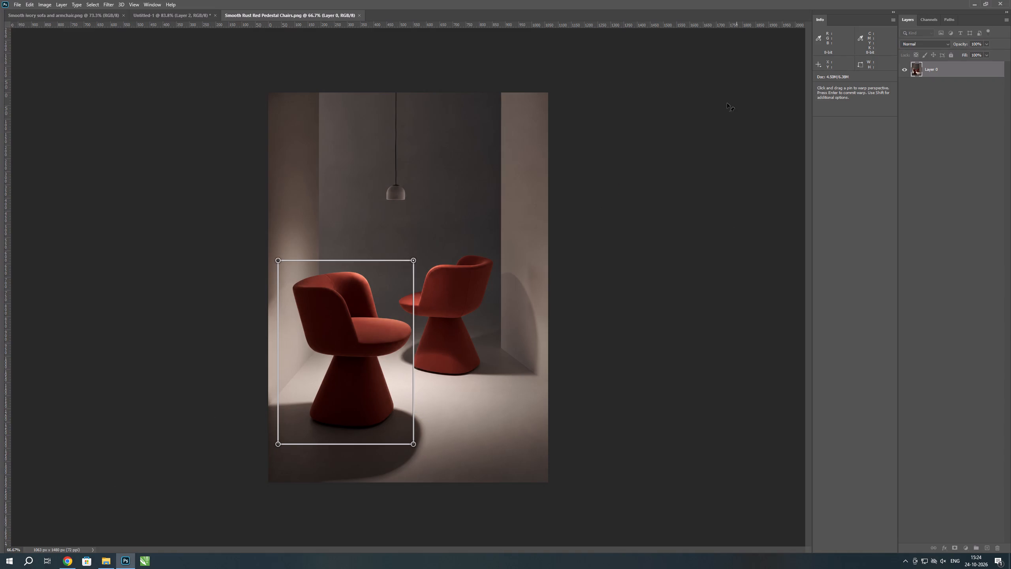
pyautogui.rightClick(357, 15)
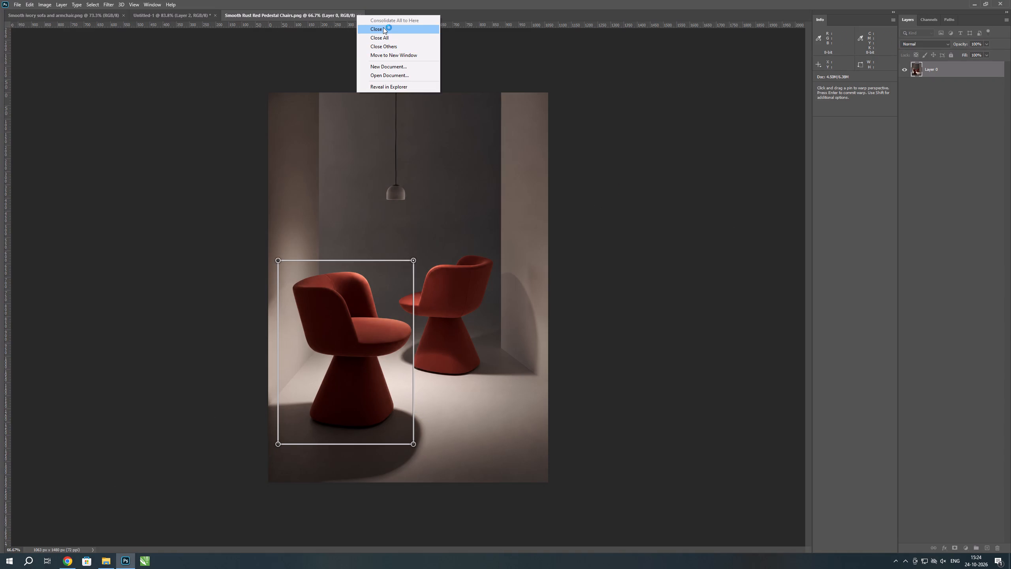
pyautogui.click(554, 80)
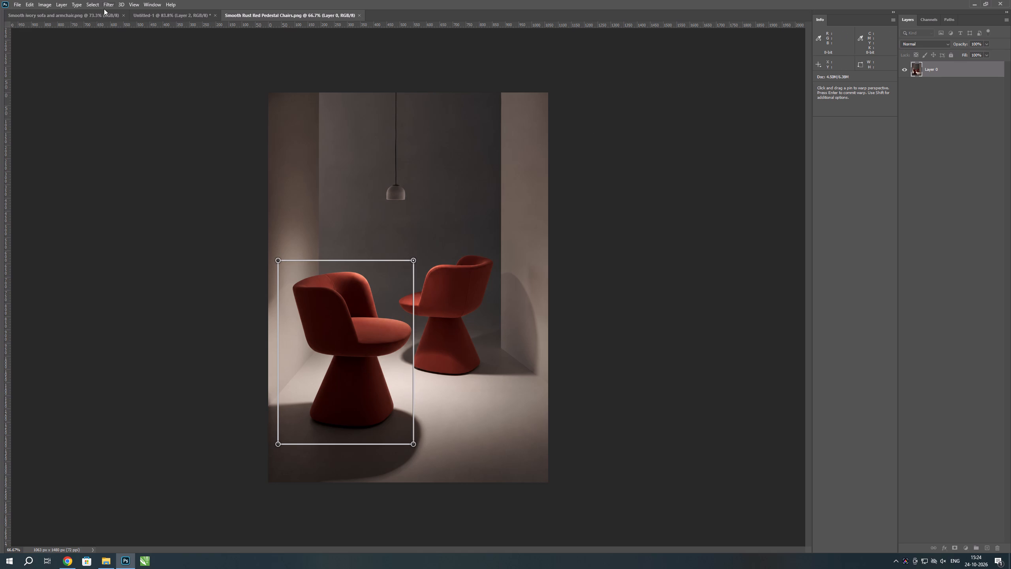
# Show the Tools panel beside the chairs image.
pyautogui.click(75, 7)
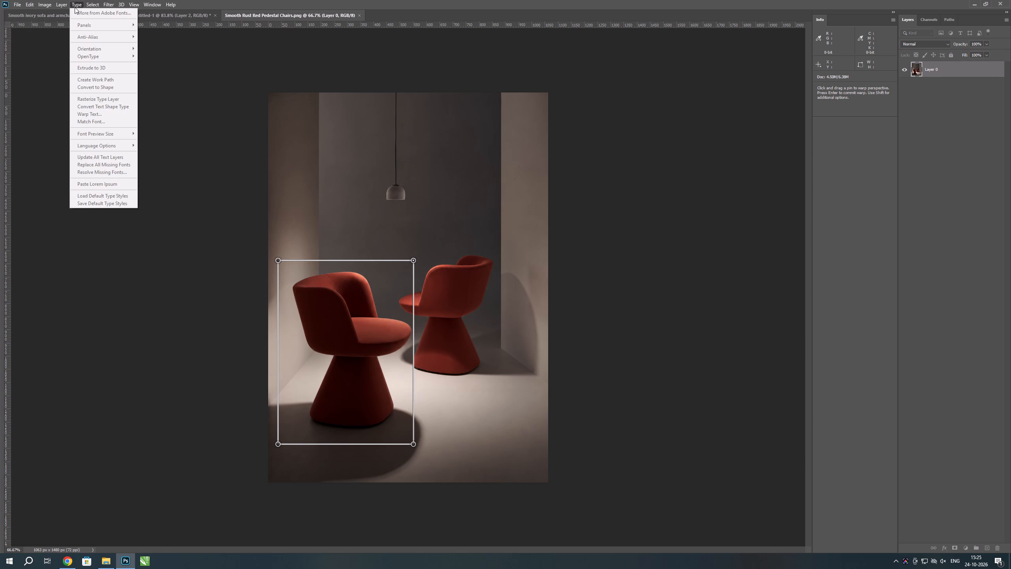
pyautogui.click(150, 2)
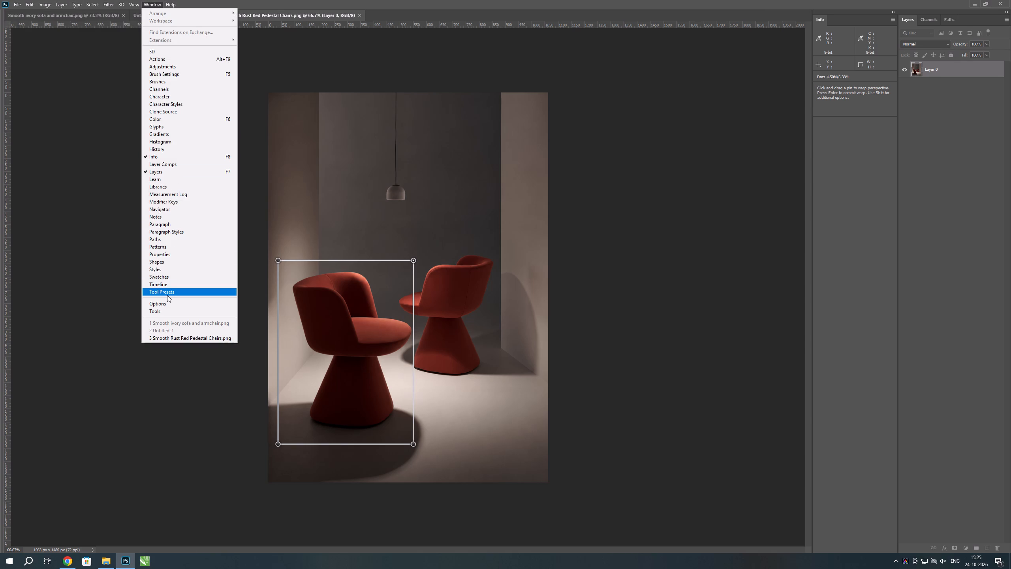
pyautogui.click(167, 311)
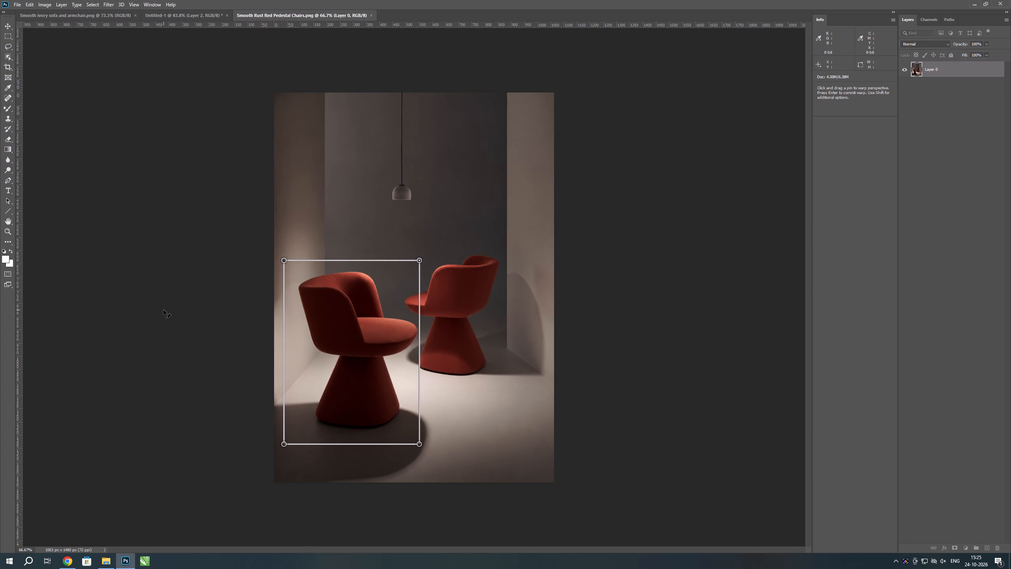
pyautogui.click(163, 310)
pyautogui.scroll(4, 340, 309)
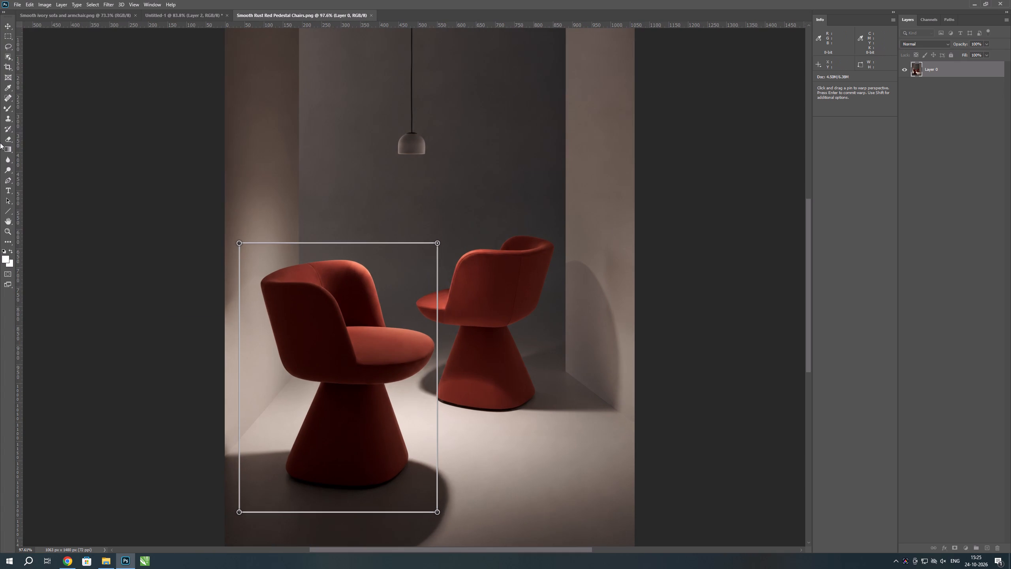
# Switch to Chrome and replay the Perspective Warp tutorial from near its start through the plane layout and pin warping.
pyautogui.hotkey('alt', 'Tab')
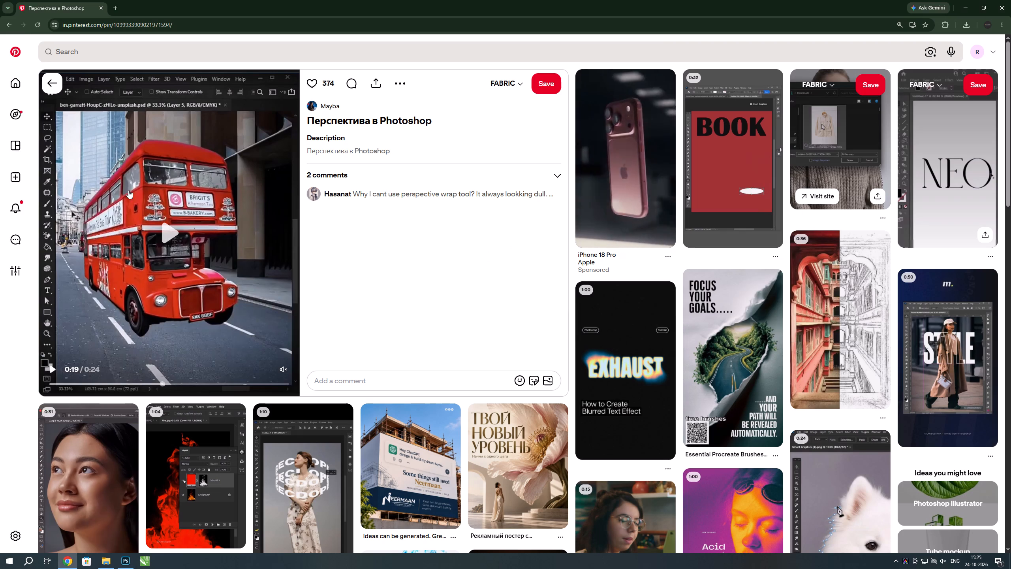
pyautogui.click(142, 247)
pyautogui.moveTo(112, 383); pyautogui.dragTo(3, 399)
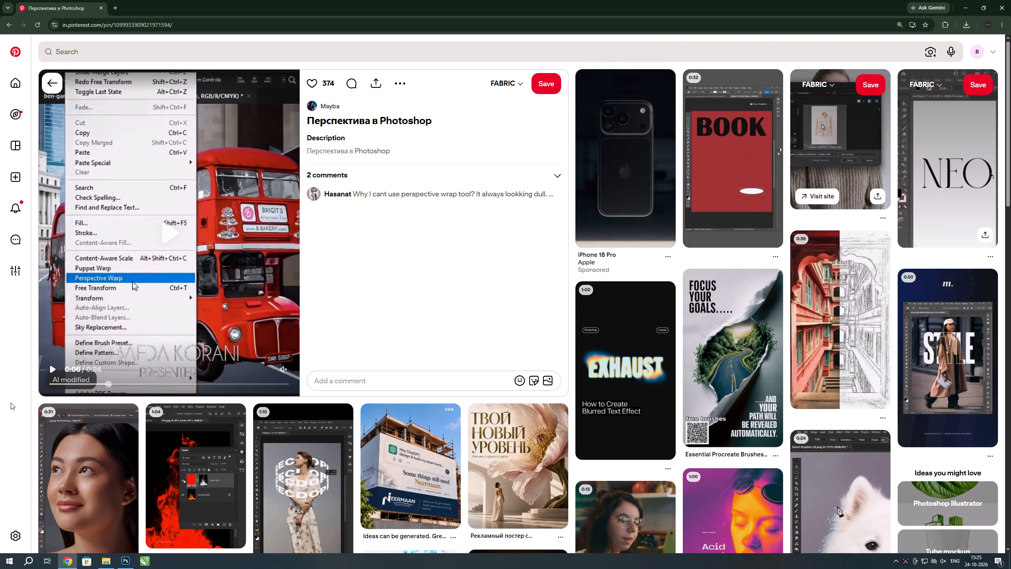
pyautogui.moveTo(90, 383); pyautogui.dragTo(30, 399)
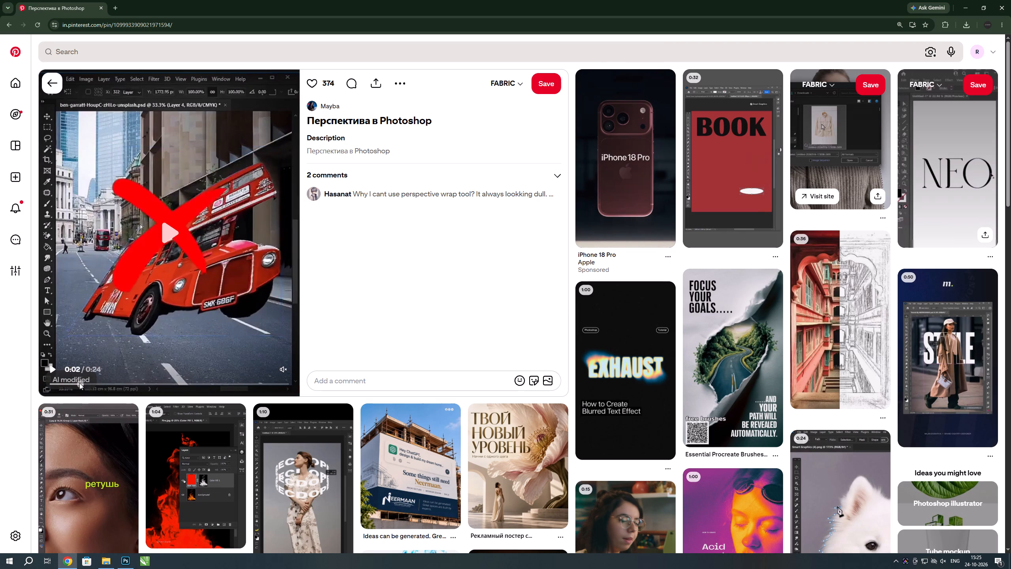
pyautogui.moveTo(74, 382); pyautogui.dragTo(23, 397)
pyautogui.click(147, 214)
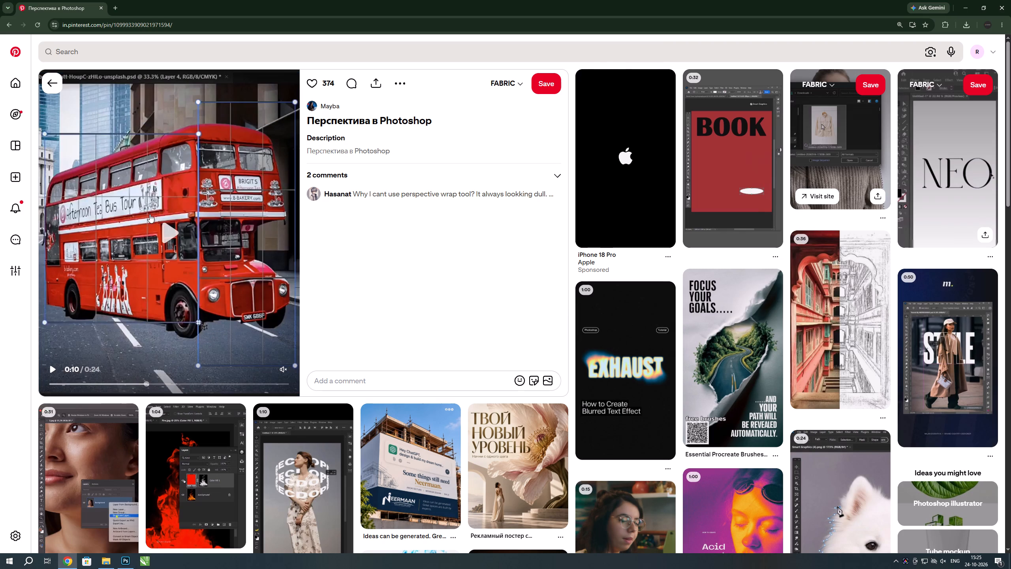
pyautogui.click(158, 213)
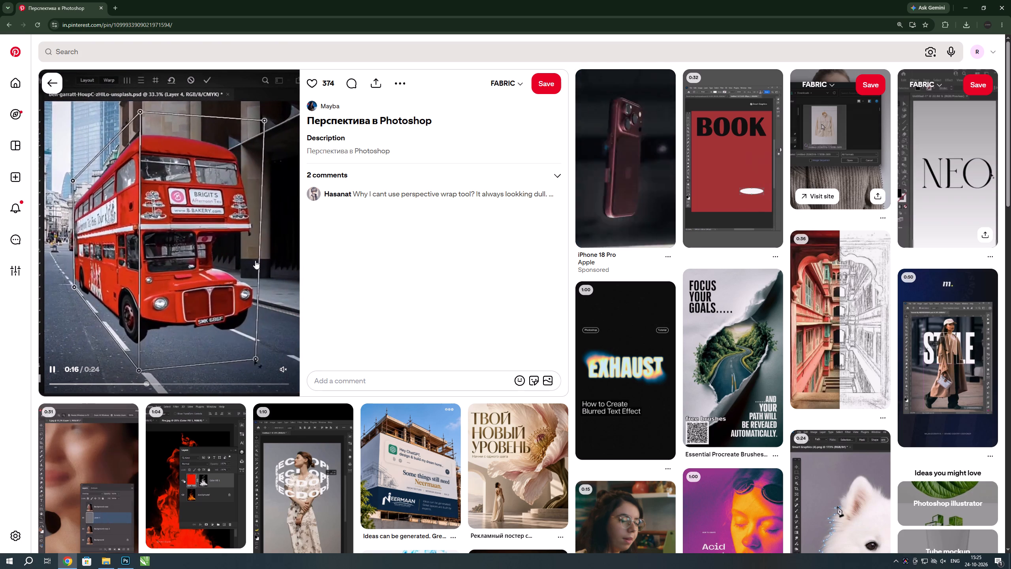
# Return to Photoshop, switch to the Move tool and discard the active Perspective Warp without applying it.
pyautogui.hotkey('alt', 'Tab')
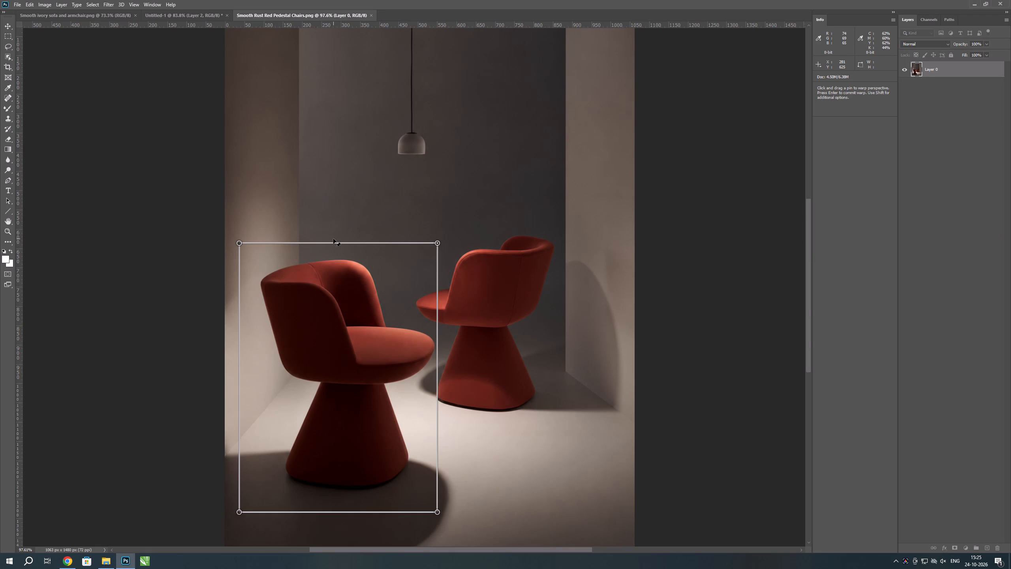
pyautogui.click(8, 27)
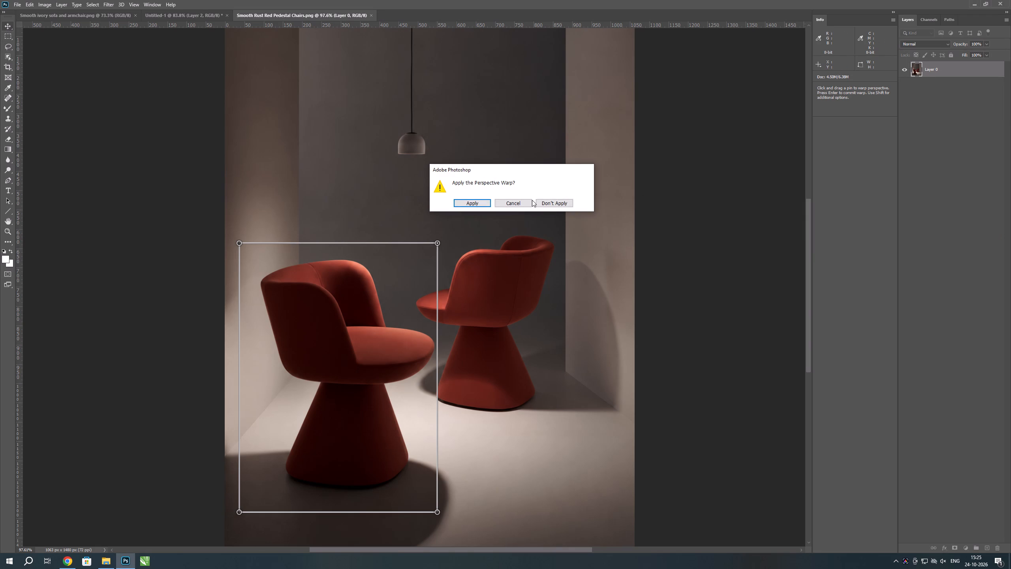
pyautogui.click(555, 202)
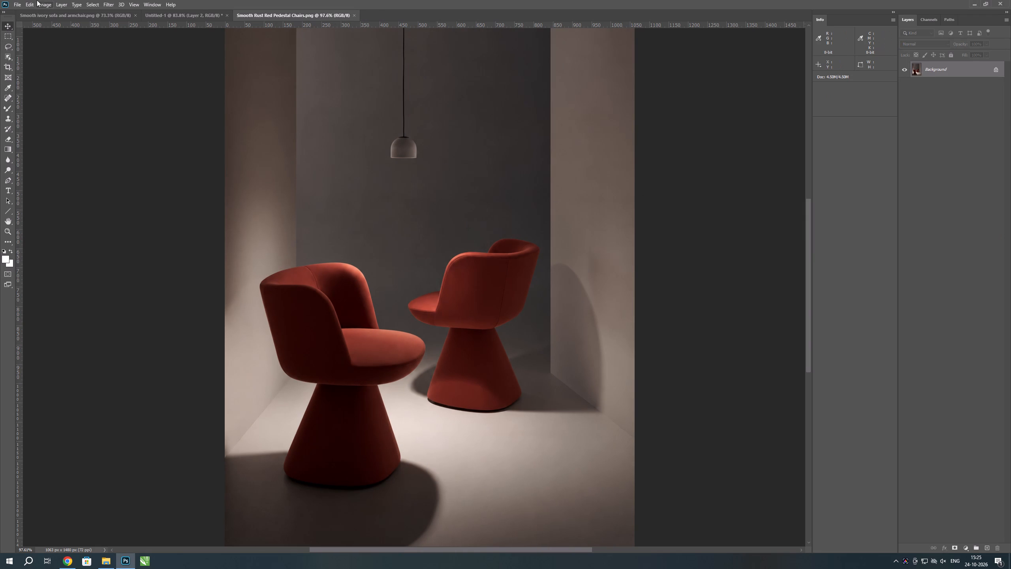
# Start a new Perspective Warp on the chairs image and lay out one plane enclosing the whole front chair.
pyautogui.click(47, 4)
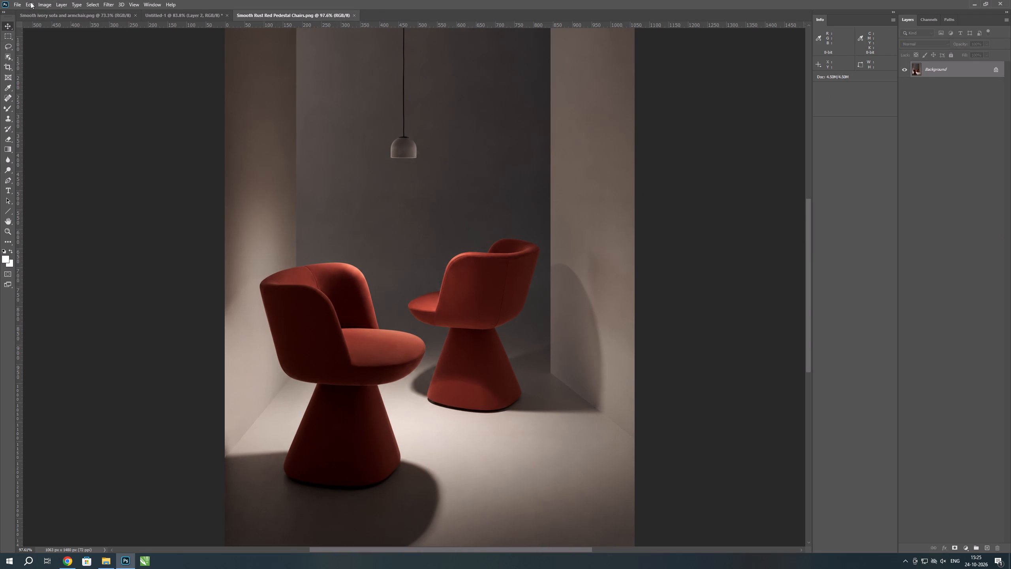
pyautogui.click(30, 2)
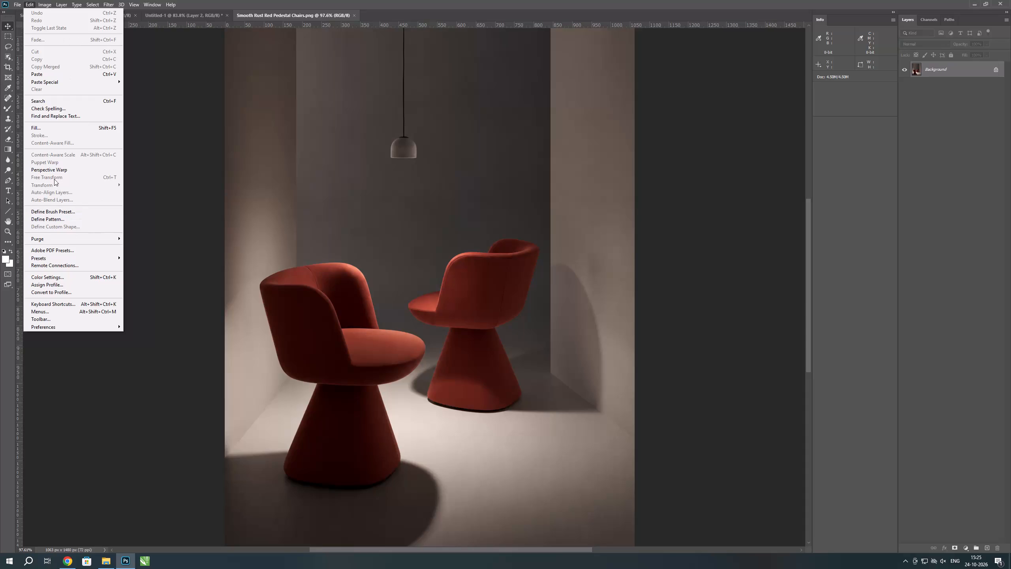
pyautogui.click(54, 170)
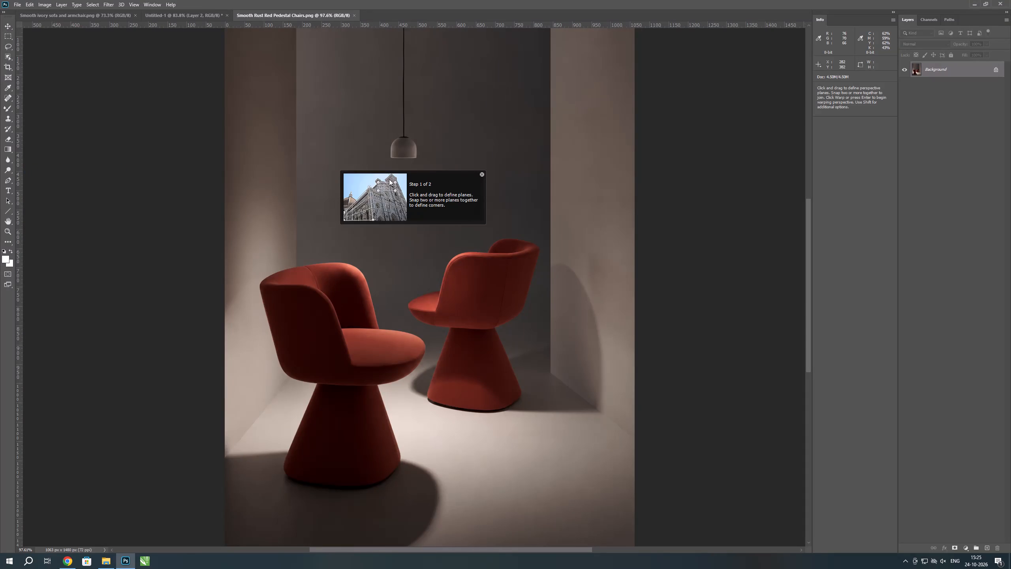
pyautogui.moveTo(250, 245); pyautogui.dragTo(420, 476)
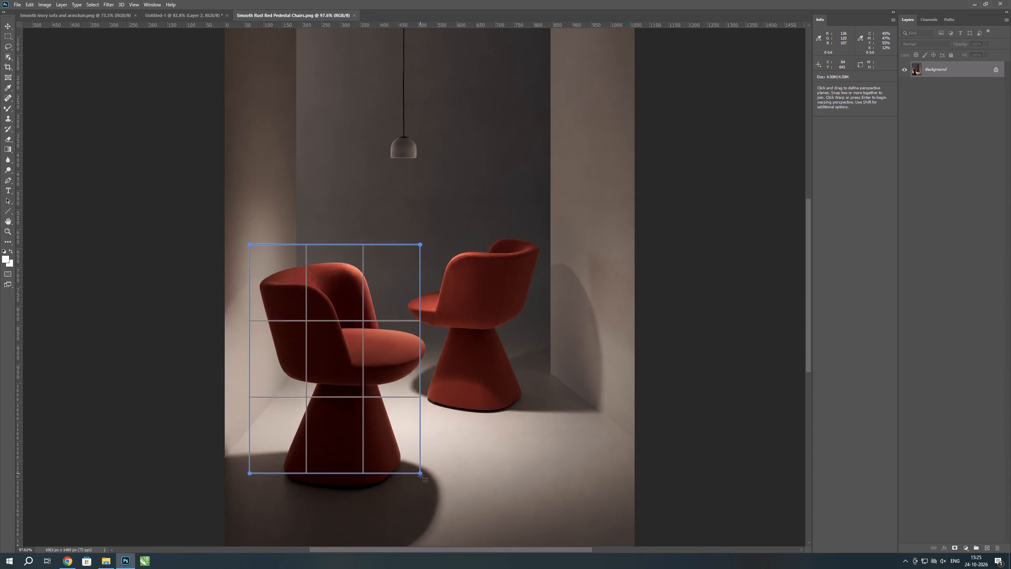
pyautogui.moveTo(420, 476); pyautogui.dragTo(427, 501)
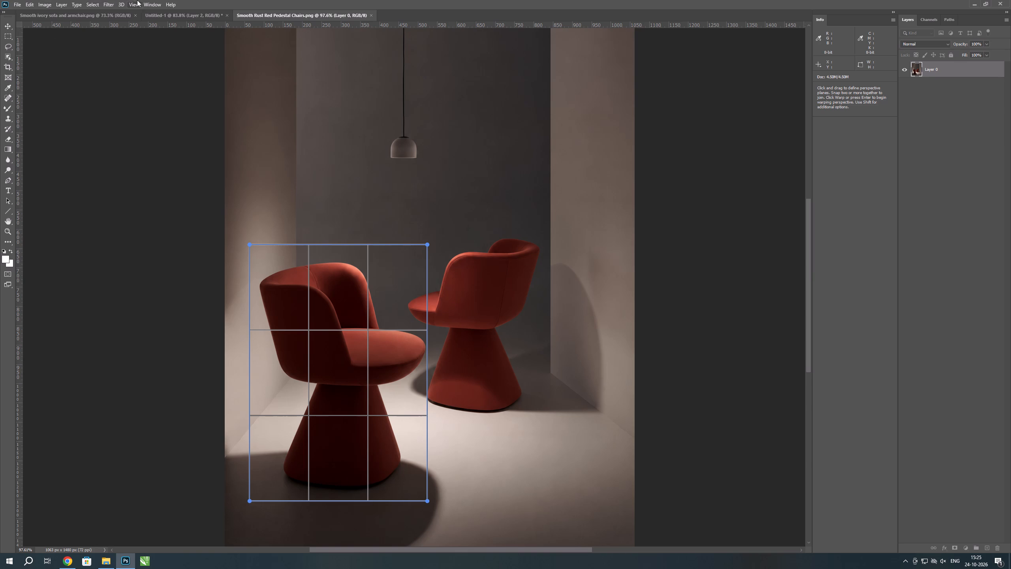
# Show the Options bar for the Perspective Warp.
pyautogui.click(149, 1)
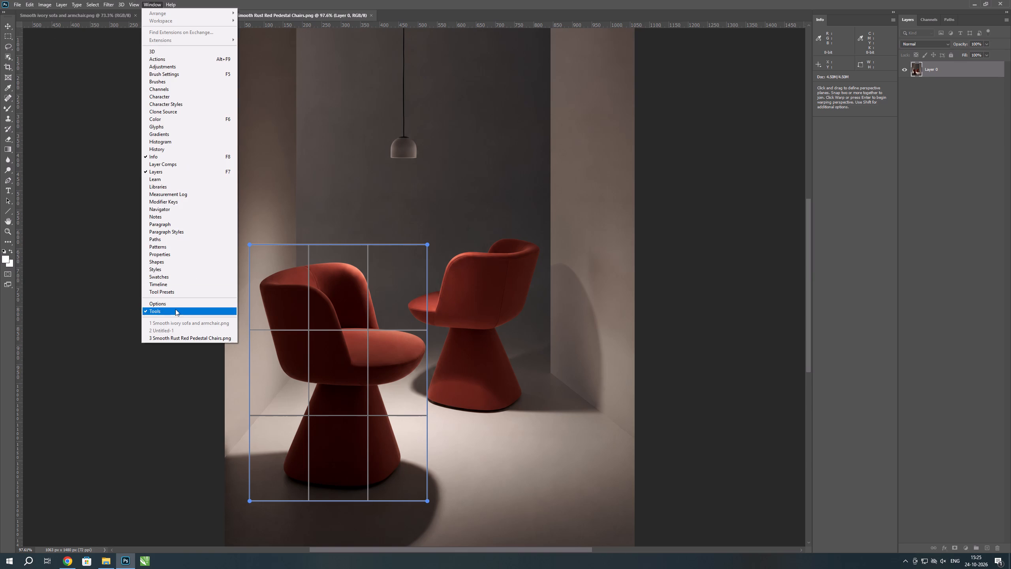
pyautogui.click(174, 302)
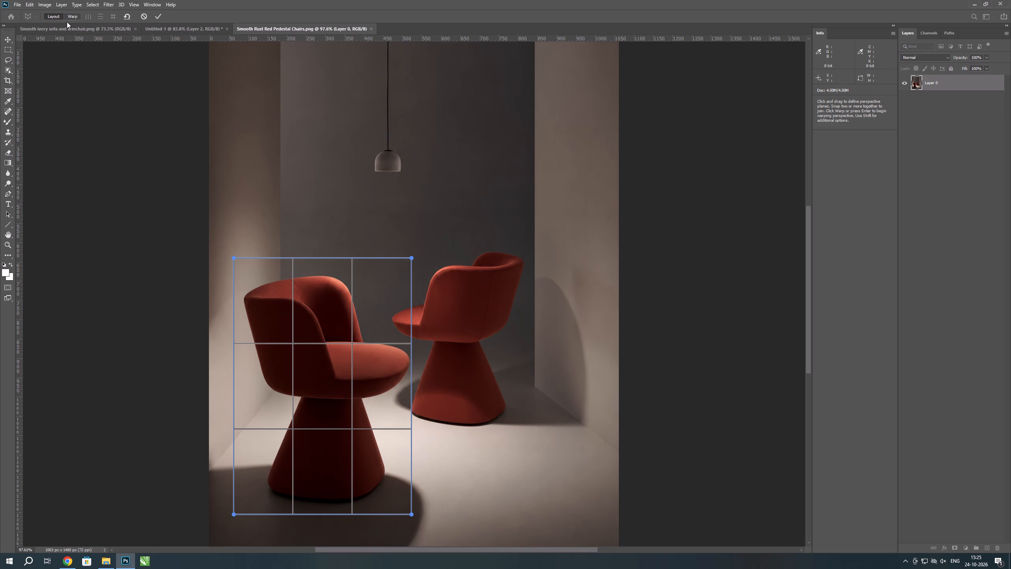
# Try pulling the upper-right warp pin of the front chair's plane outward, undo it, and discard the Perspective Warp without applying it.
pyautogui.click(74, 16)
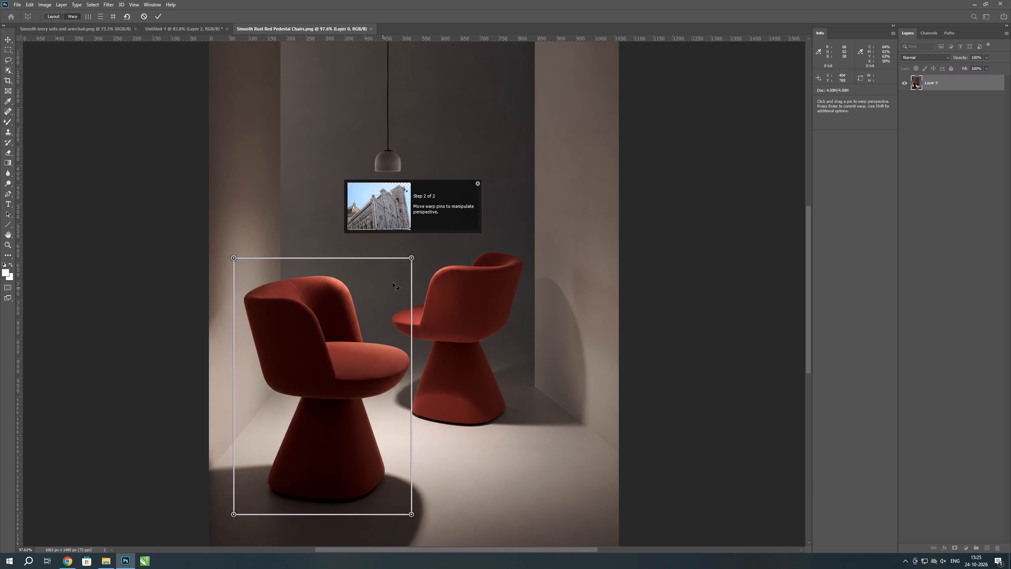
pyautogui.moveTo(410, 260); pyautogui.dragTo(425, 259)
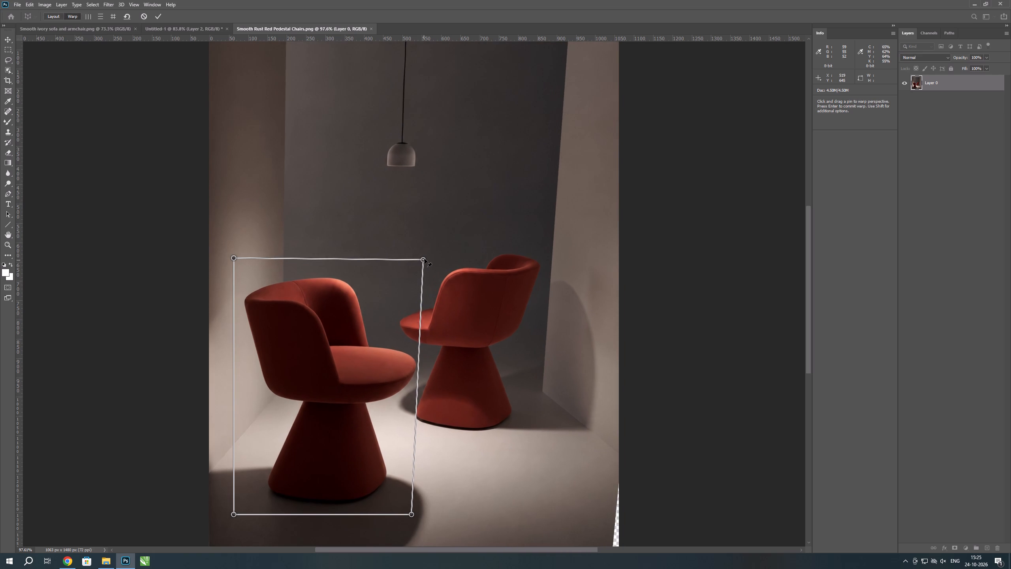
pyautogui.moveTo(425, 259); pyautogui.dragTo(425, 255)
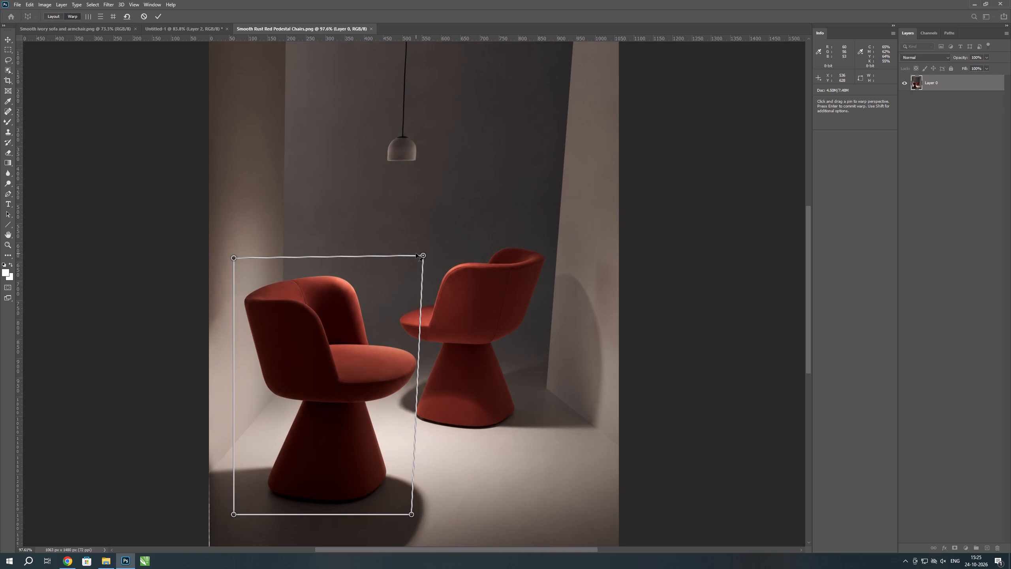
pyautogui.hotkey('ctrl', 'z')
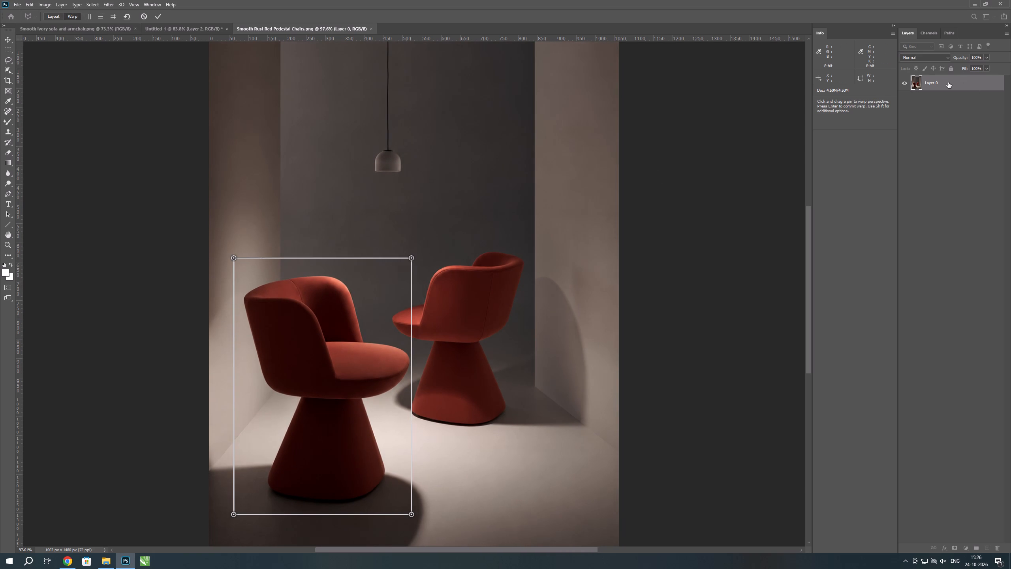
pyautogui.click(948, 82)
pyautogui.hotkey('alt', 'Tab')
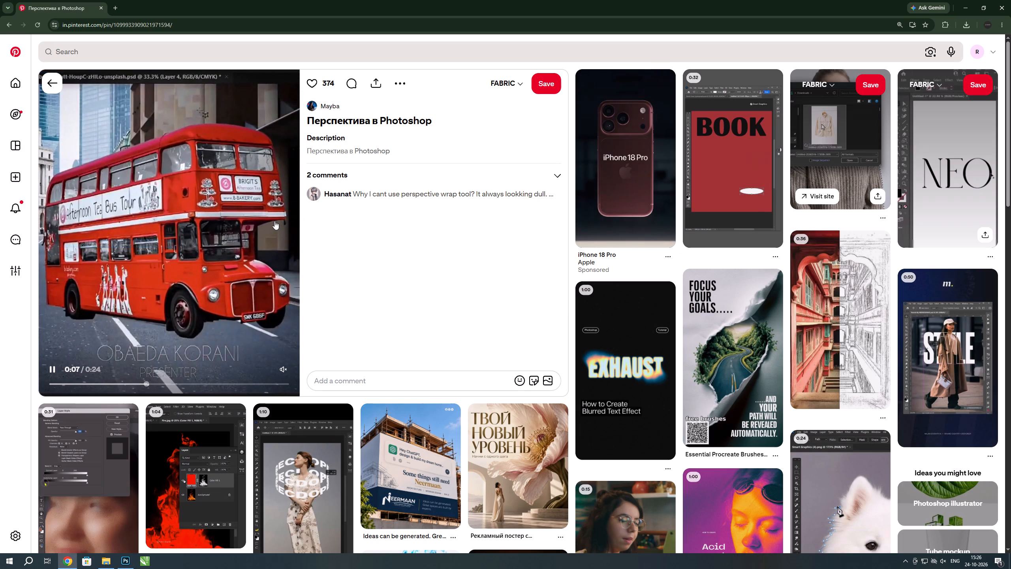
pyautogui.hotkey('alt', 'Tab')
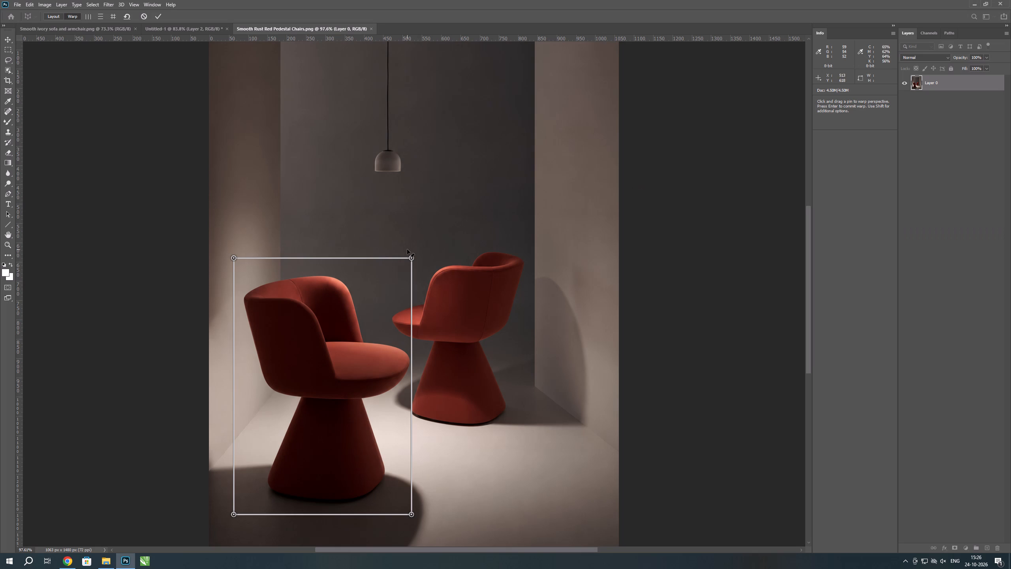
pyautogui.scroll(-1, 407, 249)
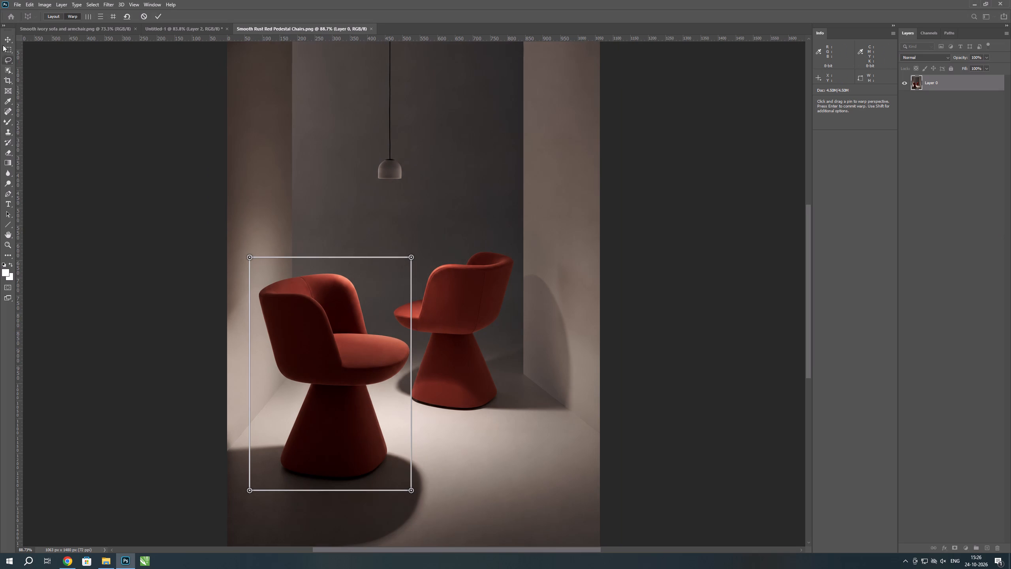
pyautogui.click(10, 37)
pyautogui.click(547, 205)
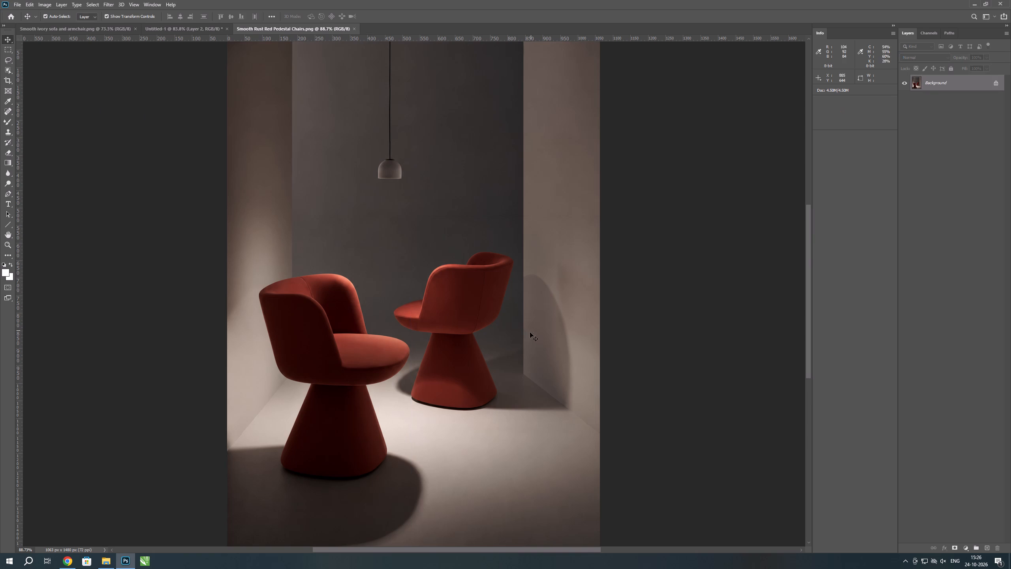
# Select the front red chair with the Object Selection tool and copy it onto its own layer.
pyautogui.click(3, 70)
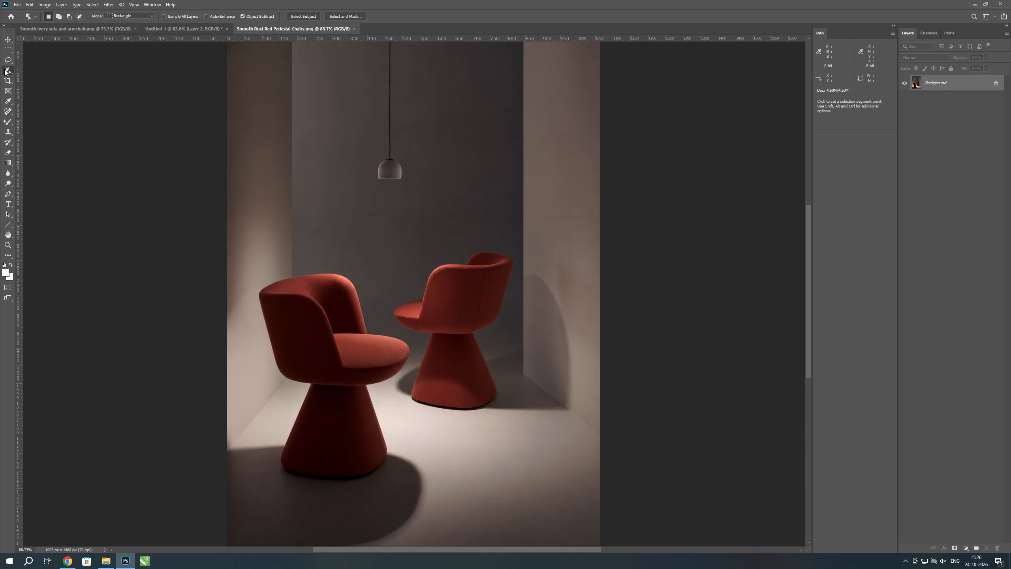
pyautogui.moveTo(246, 266); pyautogui.dragTo(291, 320)
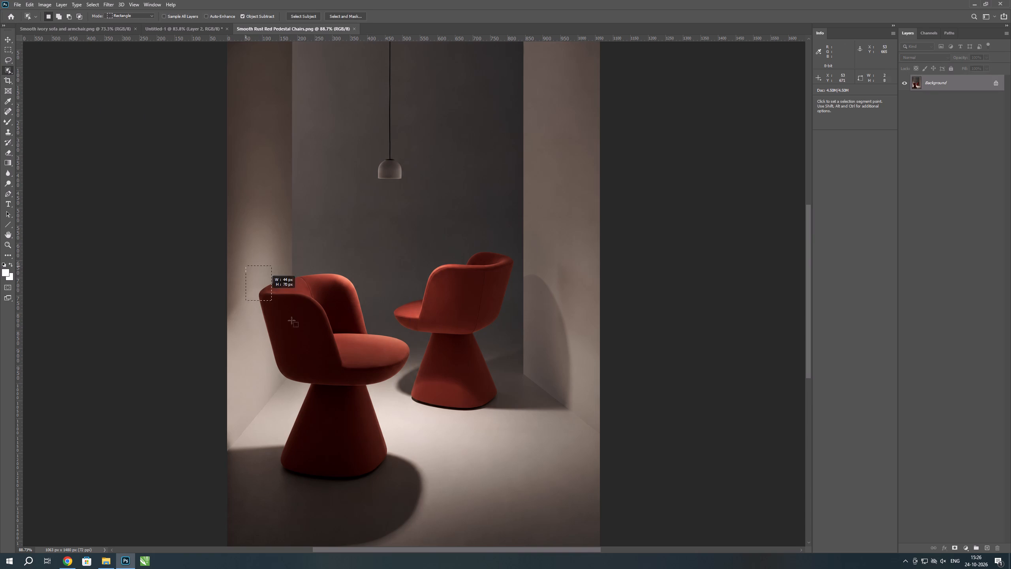
pyautogui.moveTo(291, 320); pyautogui.dragTo(413, 486)
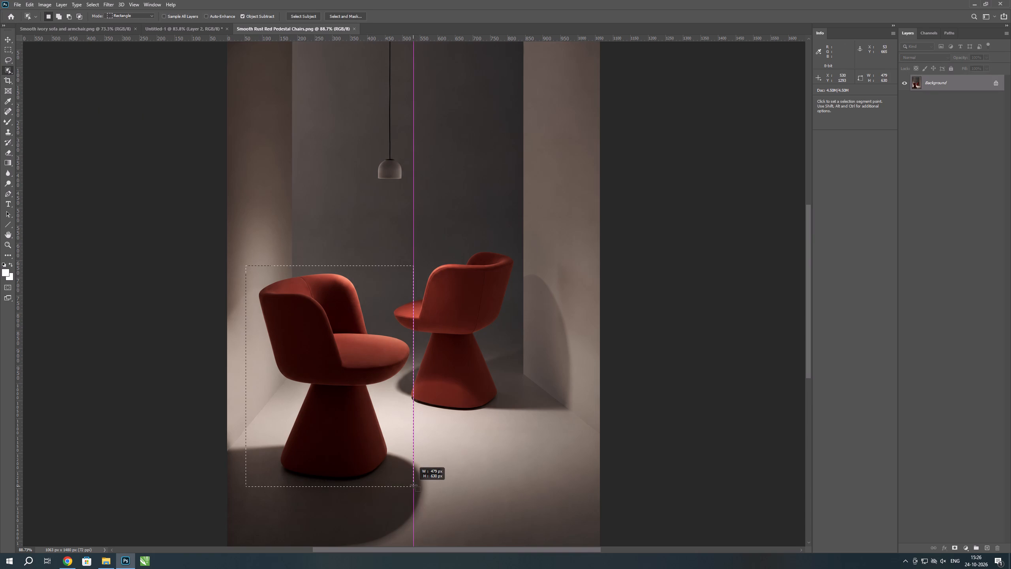
pyautogui.hotkey('ctrl', 'Return')
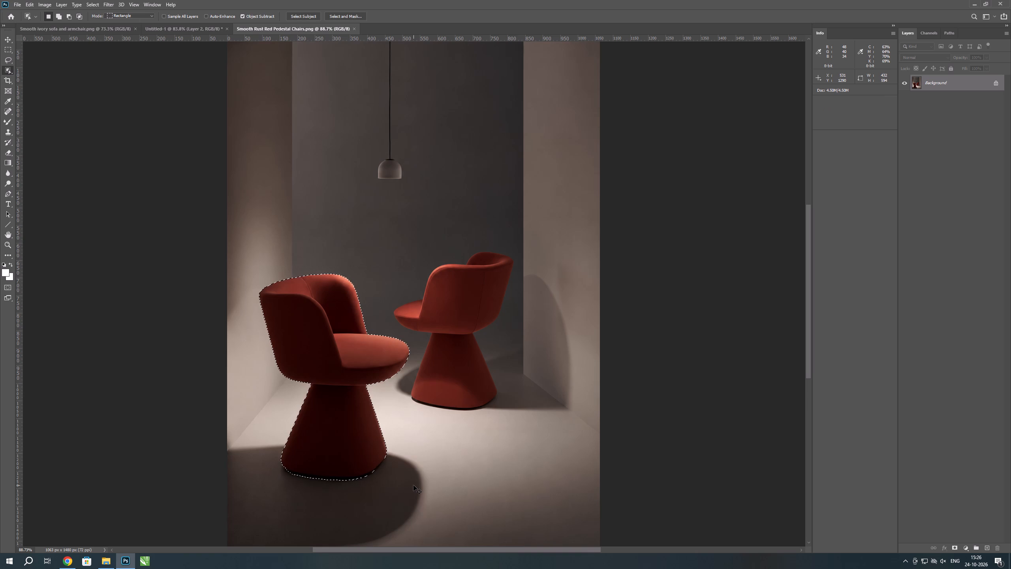
pyautogui.hotkey('ctrl', 'j')
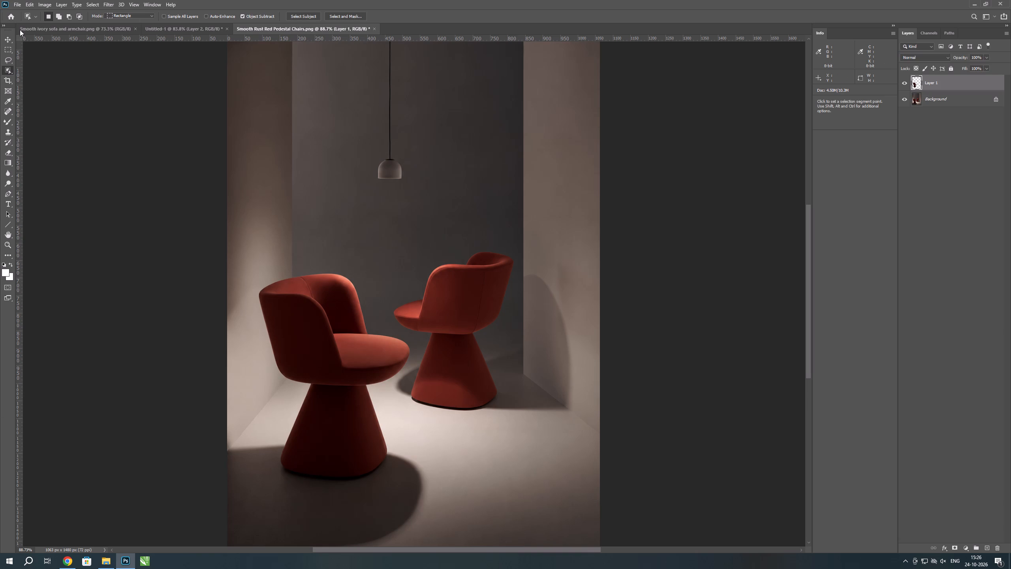
# Start a Perspective Warp on the copied chair layer, lay out one plane enclosing the whole chair, and switch to Warp mode.
pyautogui.click(50, 4)
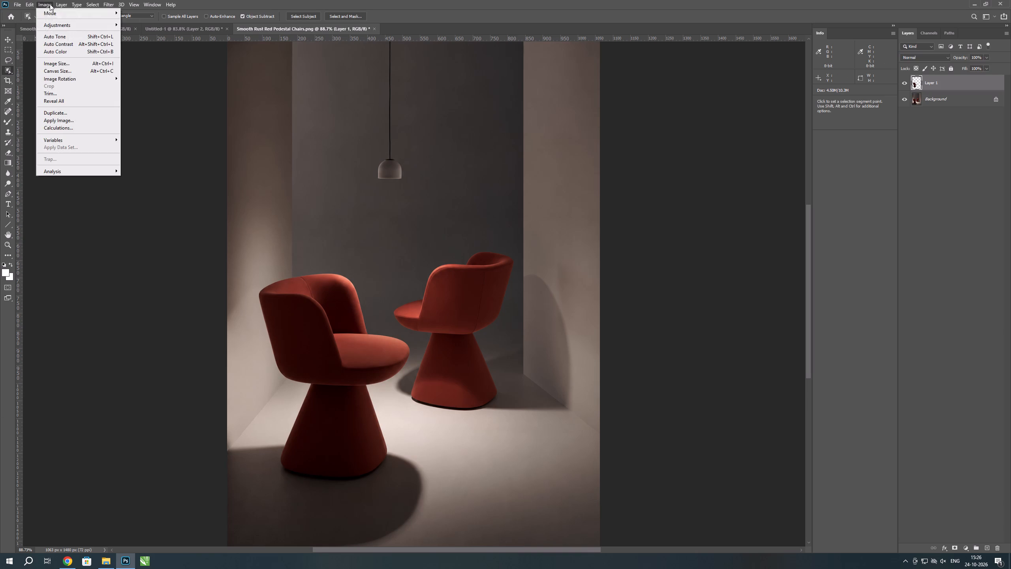
pyautogui.click(27, 6)
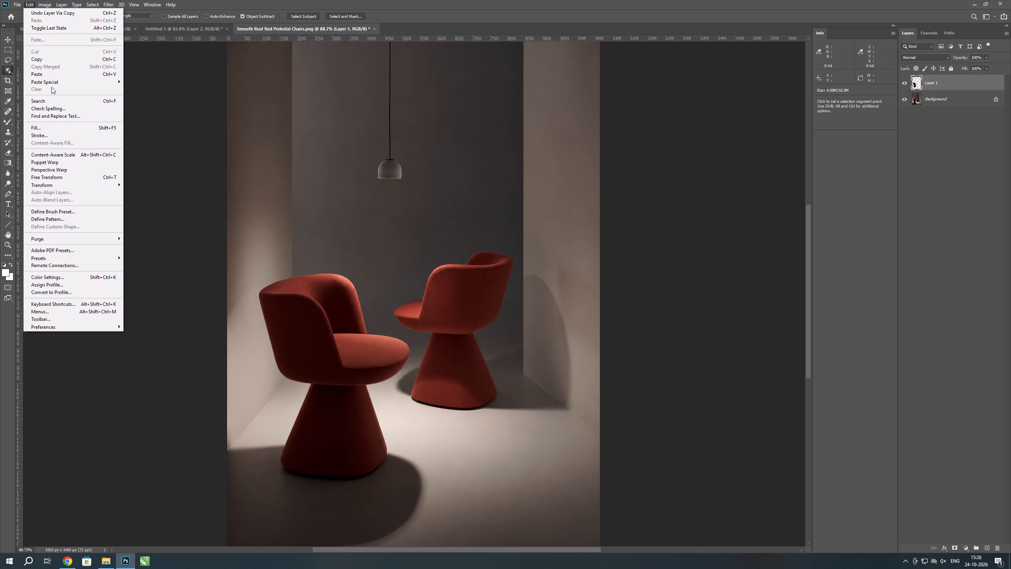
pyautogui.click(57, 170)
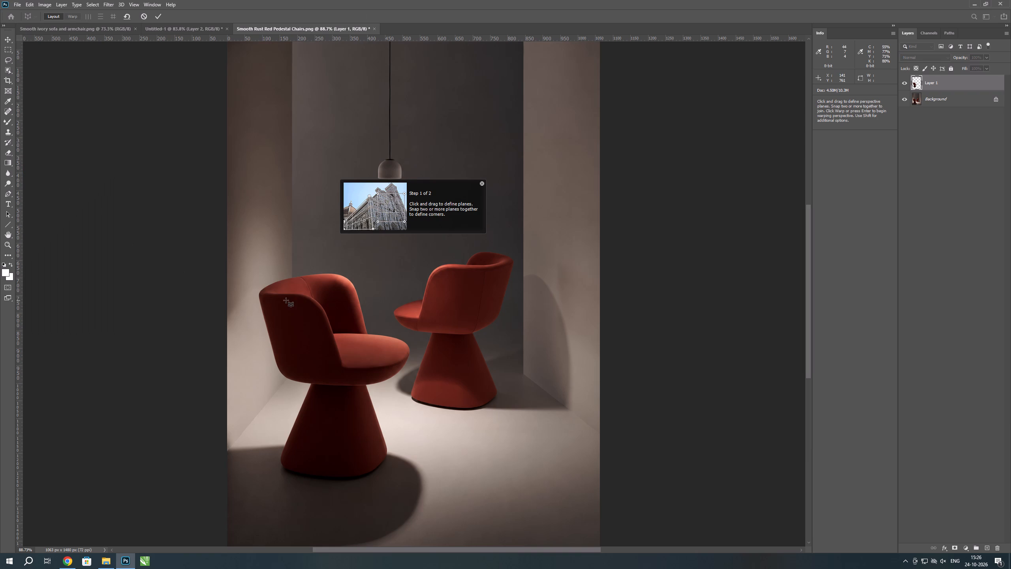
pyautogui.moveTo(252, 254); pyautogui.dragTo(370, 434)
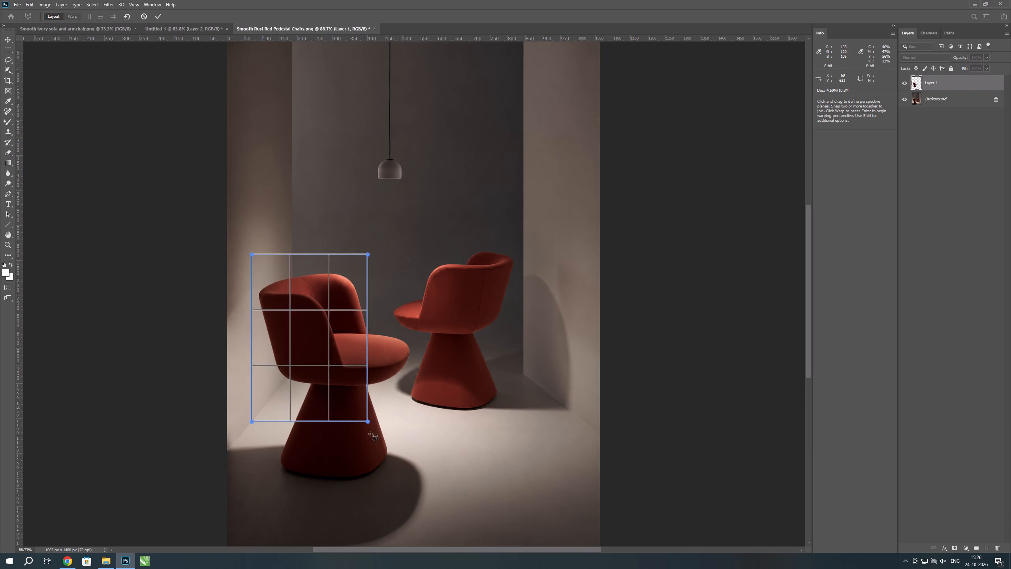
pyautogui.moveTo(370, 434); pyautogui.dragTo(413, 487)
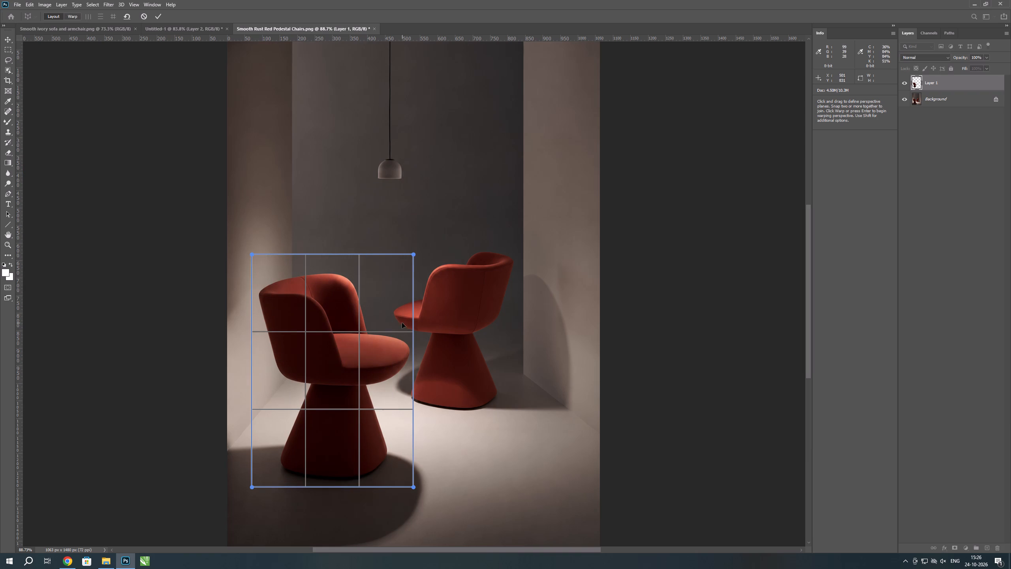
pyautogui.click(75, 15)
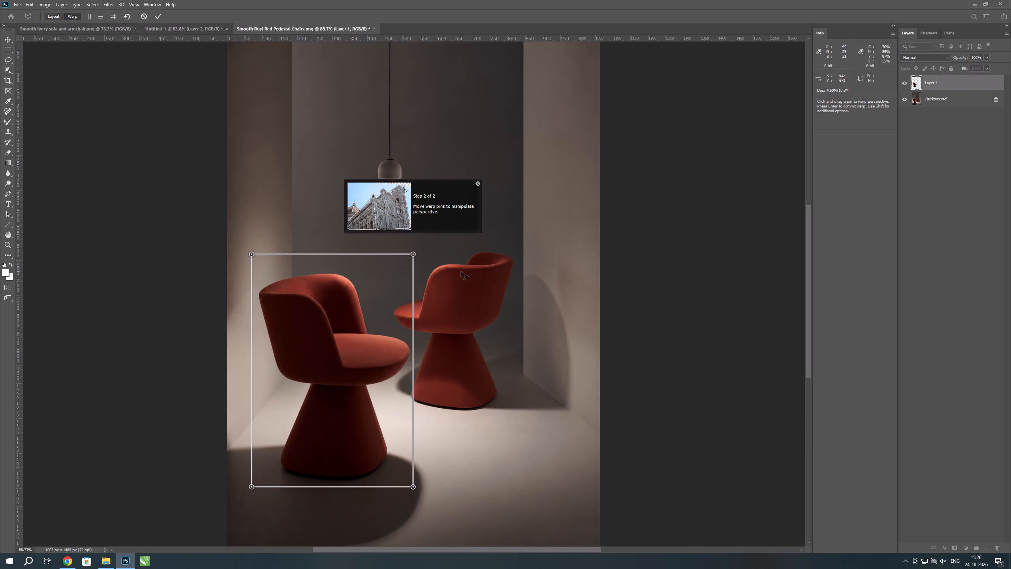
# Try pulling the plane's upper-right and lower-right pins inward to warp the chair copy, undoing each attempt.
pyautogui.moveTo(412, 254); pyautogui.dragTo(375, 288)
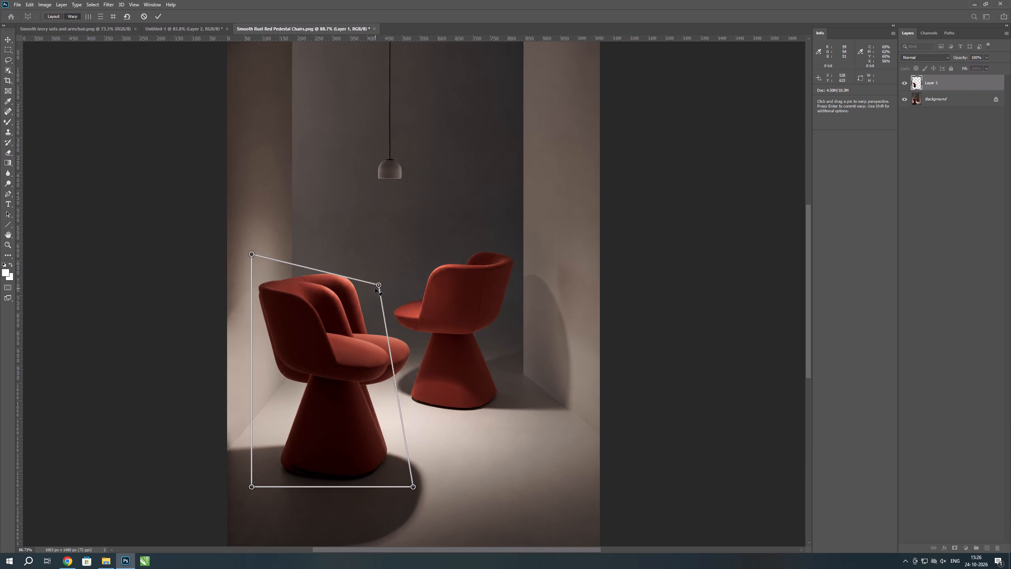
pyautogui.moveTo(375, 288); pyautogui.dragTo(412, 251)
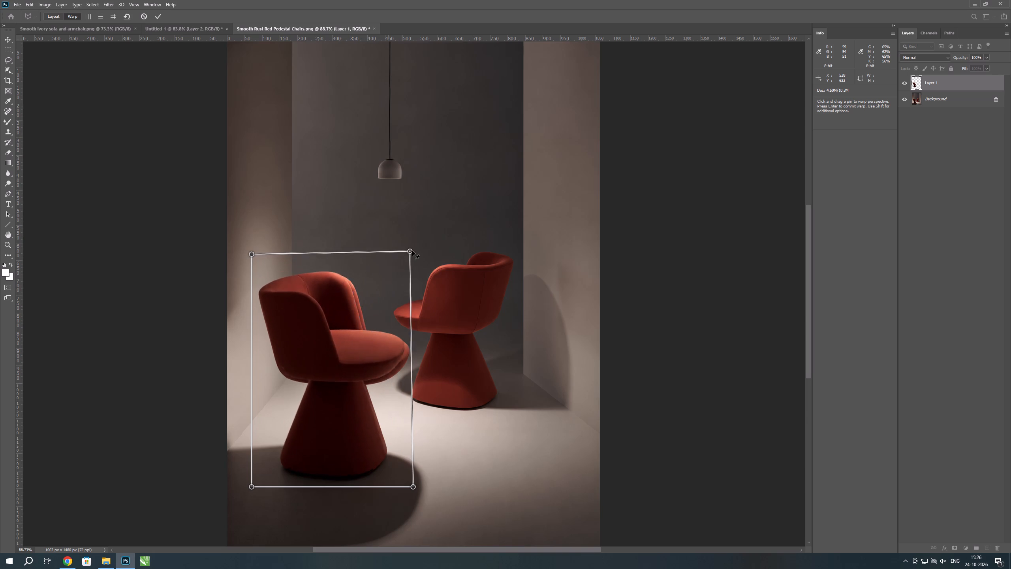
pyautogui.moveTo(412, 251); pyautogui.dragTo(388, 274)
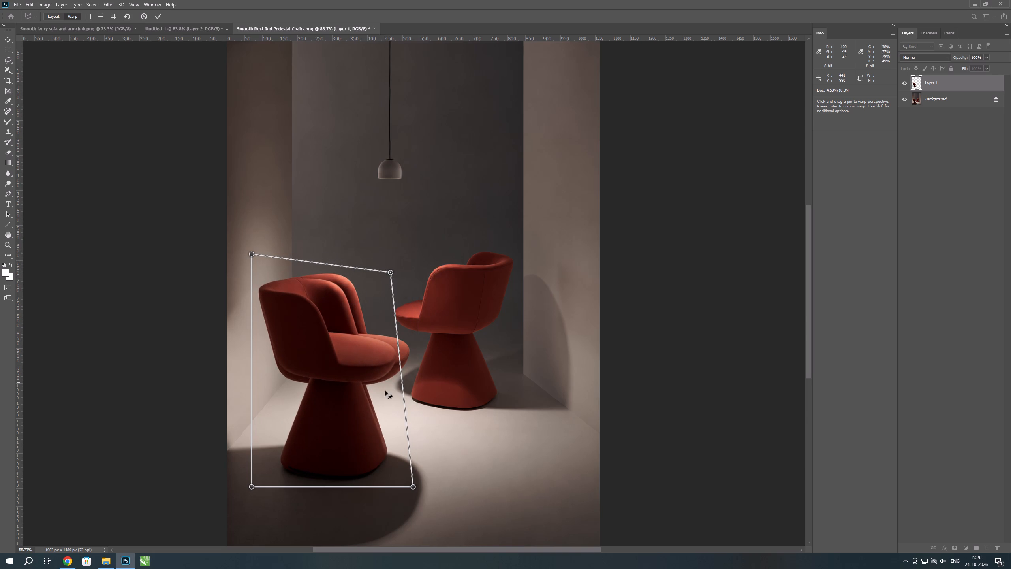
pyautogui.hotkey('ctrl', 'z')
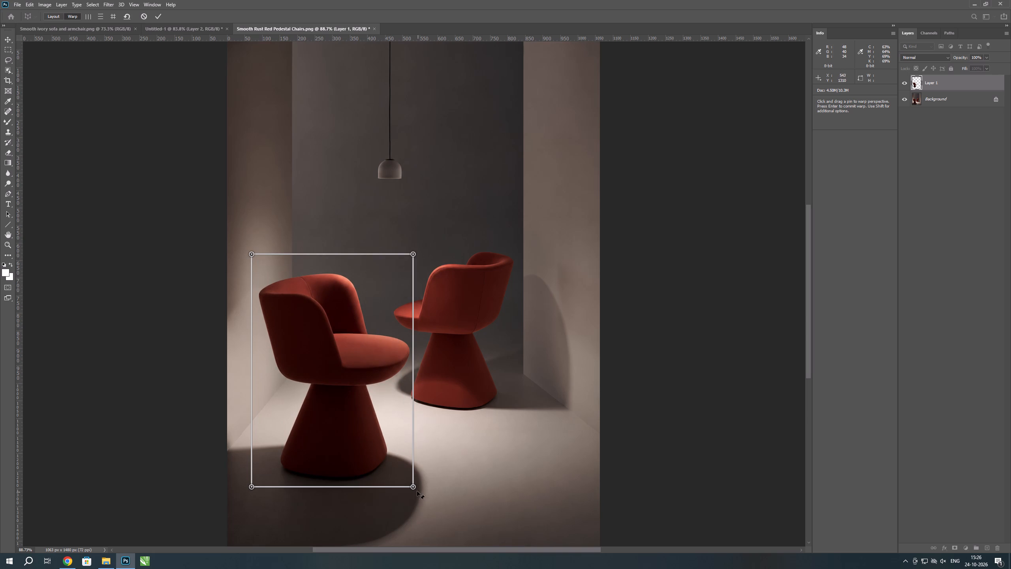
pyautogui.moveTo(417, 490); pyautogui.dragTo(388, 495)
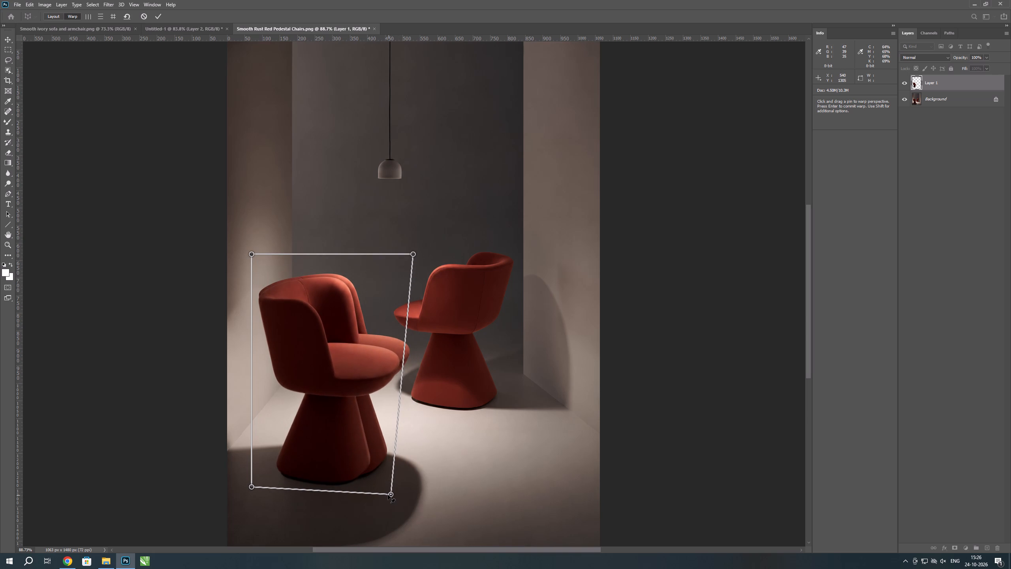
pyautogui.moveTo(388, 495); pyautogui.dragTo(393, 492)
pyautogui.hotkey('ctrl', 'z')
# Warp the chair copy by raising both lower pins and drawing both upper pins inward, and apply the Perspective Warp.
pyautogui.moveTo(250, 486); pyautogui.dragTo(249, 440)
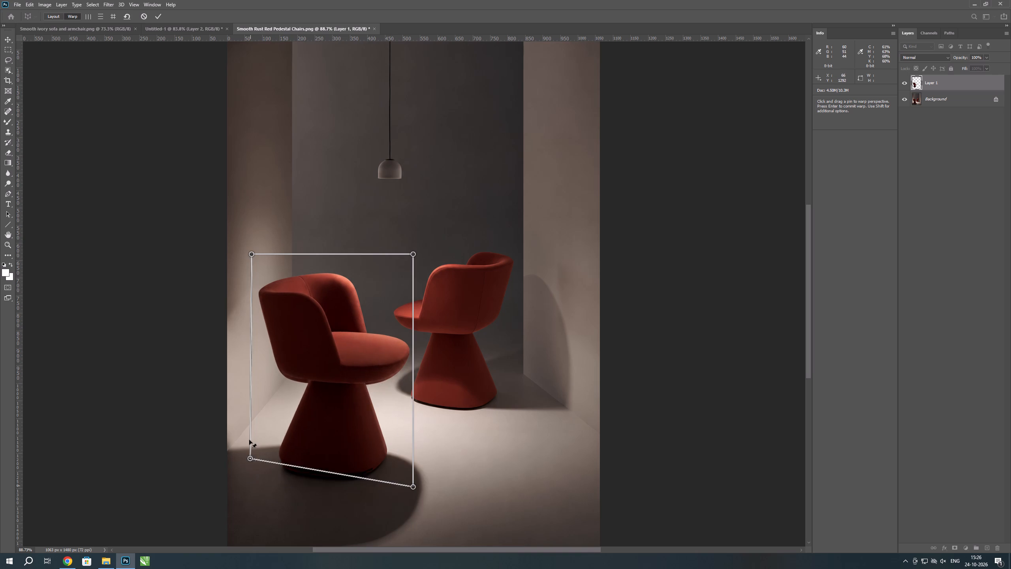
pyautogui.moveTo(249, 440); pyautogui.dragTo(246, 440)
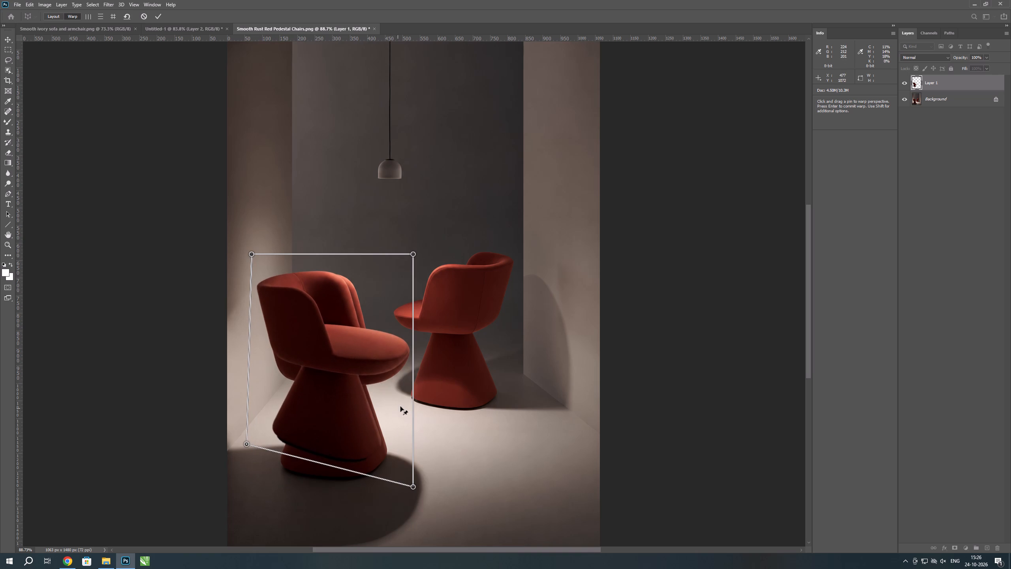
pyautogui.moveTo(412, 488); pyautogui.dragTo(404, 465)
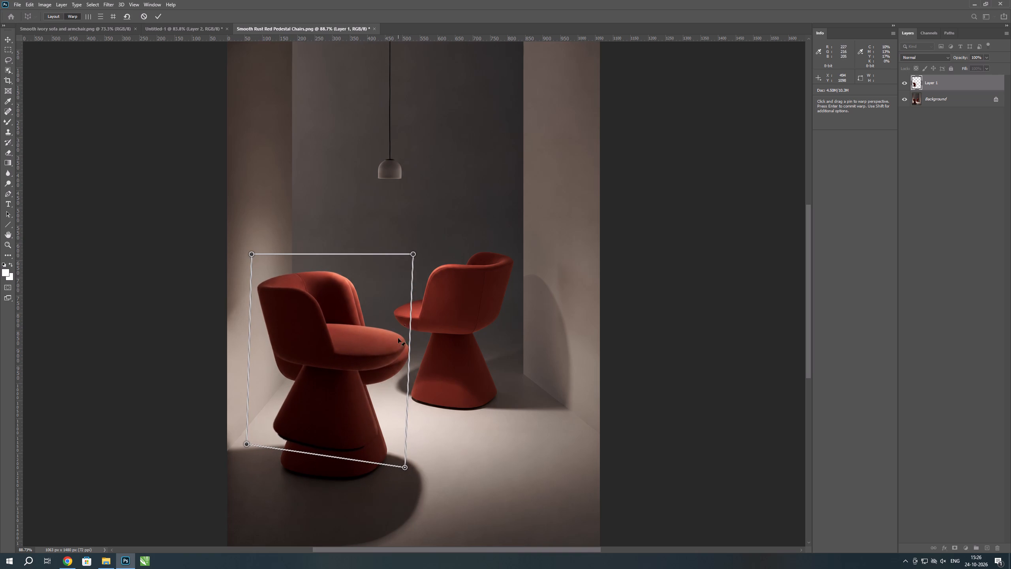
pyautogui.moveTo(415, 255); pyautogui.dragTo(398, 264)
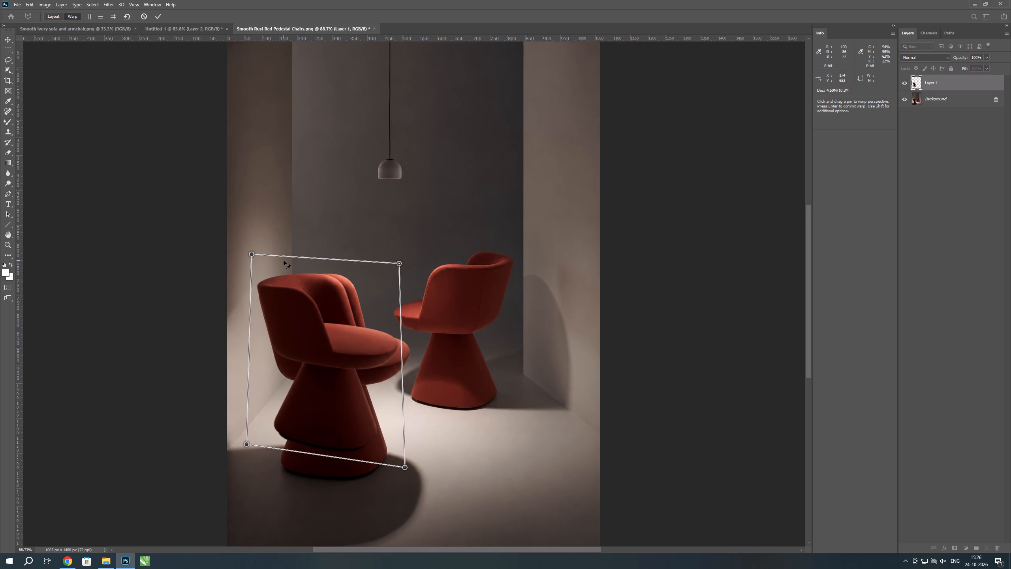
pyautogui.moveTo(248, 252); pyautogui.dragTo(280, 249)
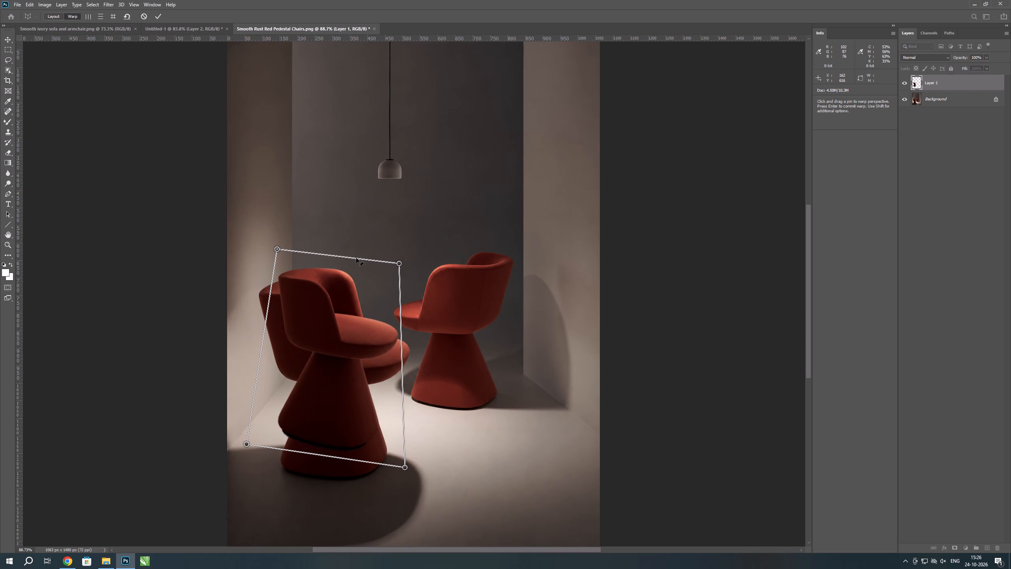
pyautogui.click(730, 252)
pyautogui.click(929, 94)
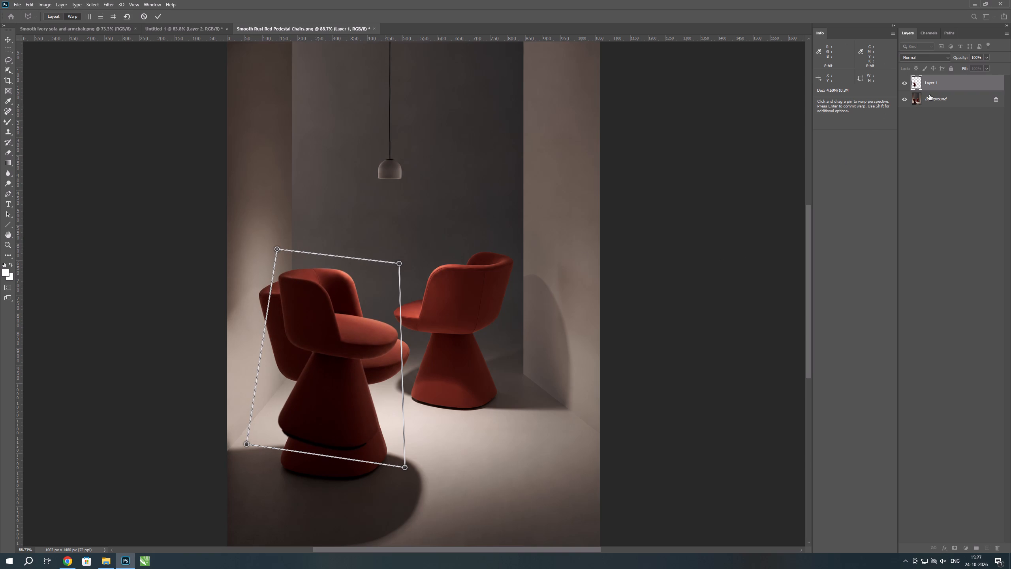
pyautogui.click(928, 100)
pyautogui.click(6, 43)
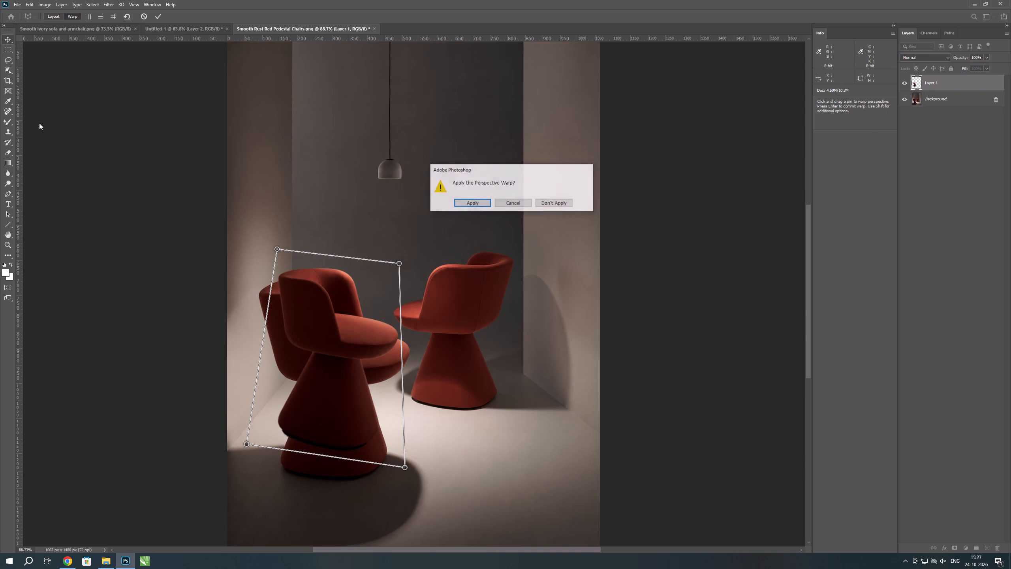
pyautogui.click(41, 124)
pyautogui.click(480, 204)
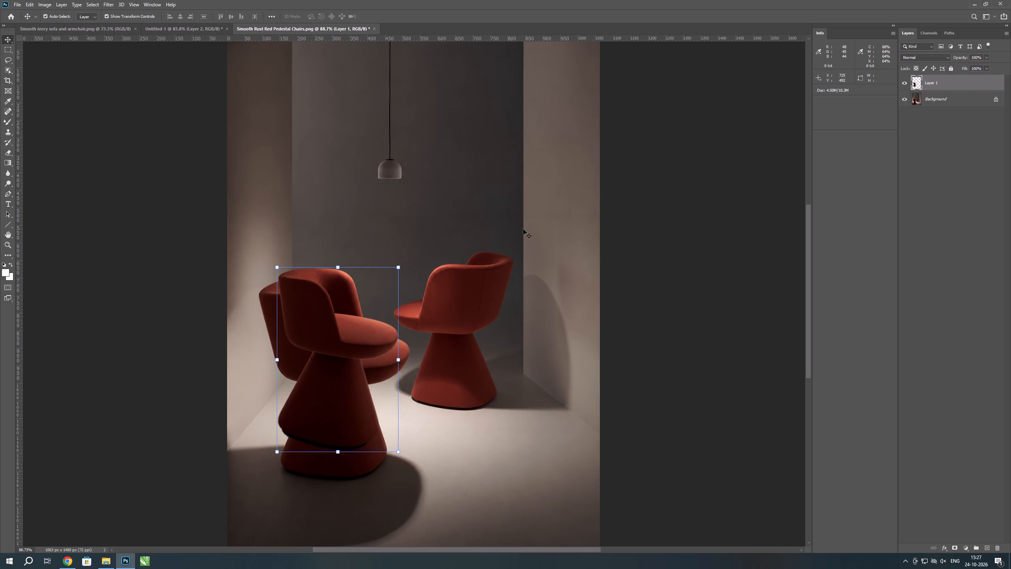
# Move the warped chair copy across the floor so it stands in front of the rear chair, overlapping its right side.
pyautogui.moveTo(346, 345); pyautogui.dragTo(553, 360)
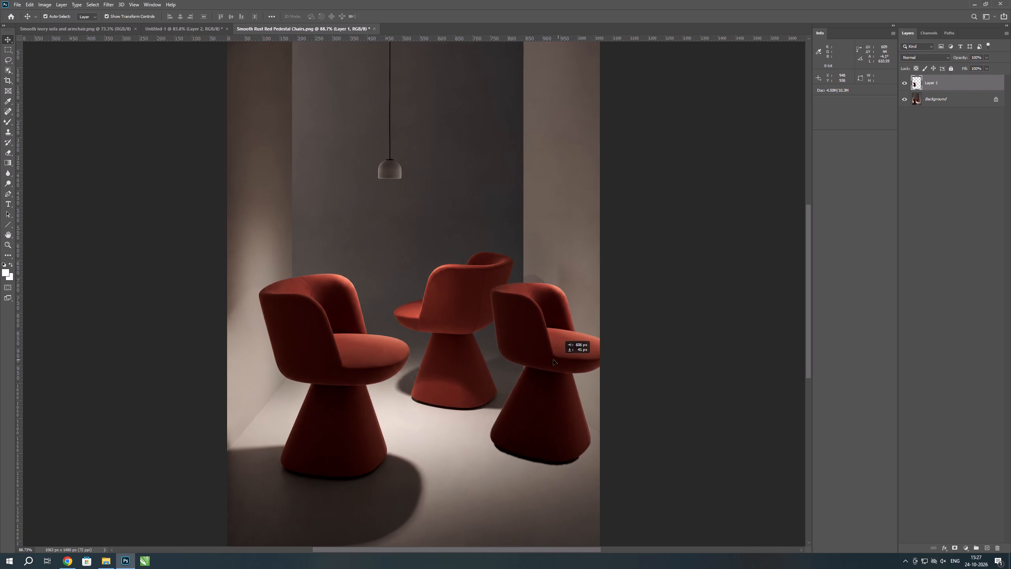
pyautogui.moveTo(553, 360); pyautogui.dragTo(513, 371)
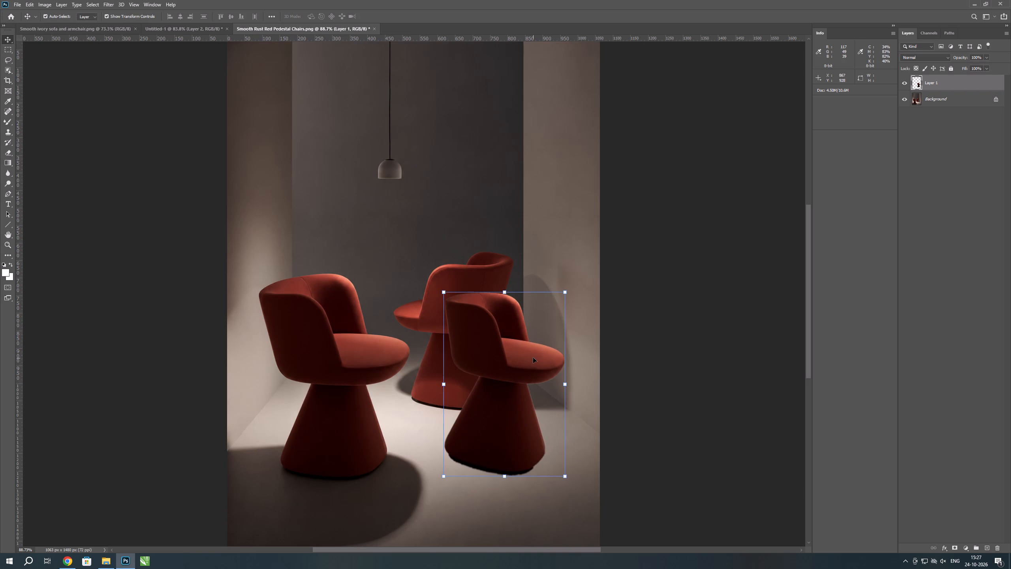
# Delete the layer holding the warped red chair copy, leaving only the Background layer.
pyautogui.click(949, 84)
pyautogui.press('Delete')
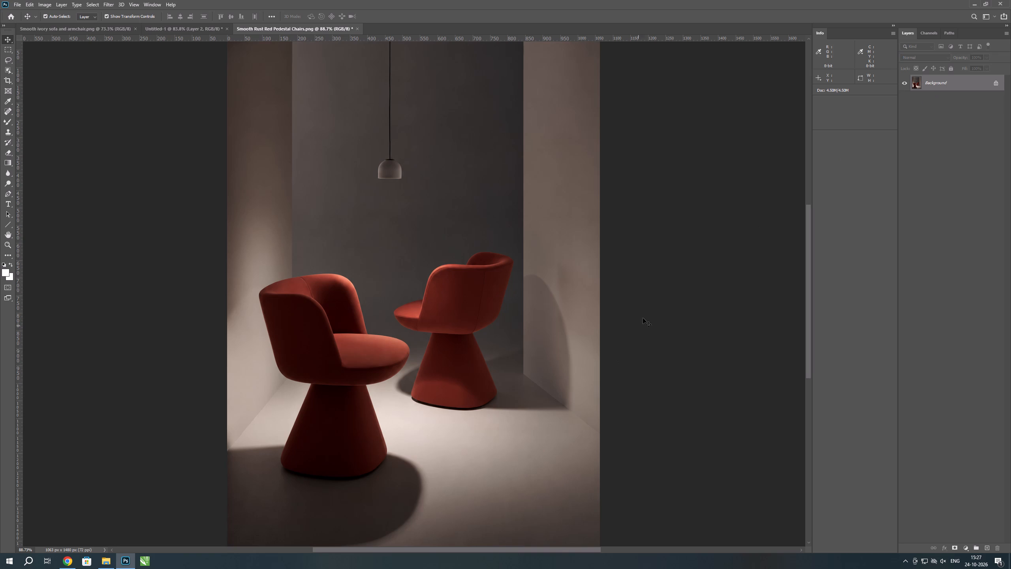
# Switch to Pinterest in Chrome and look through the BOOK cover pin and the home feed for another Photoshop tutorial.
pyautogui.hotkey('alt', 'Tab')
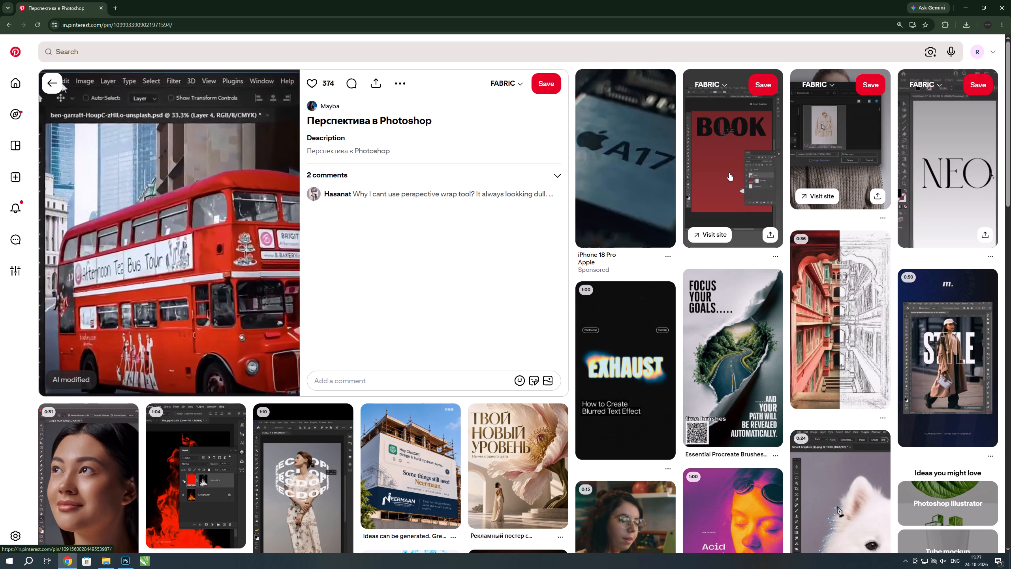
pyautogui.click(729, 172)
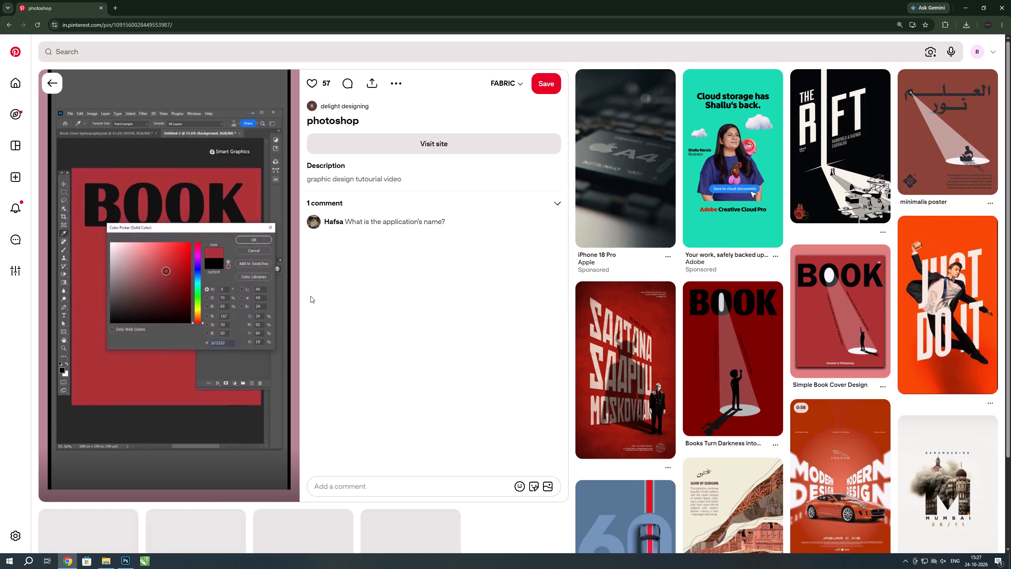
pyautogui.click(51, 80)
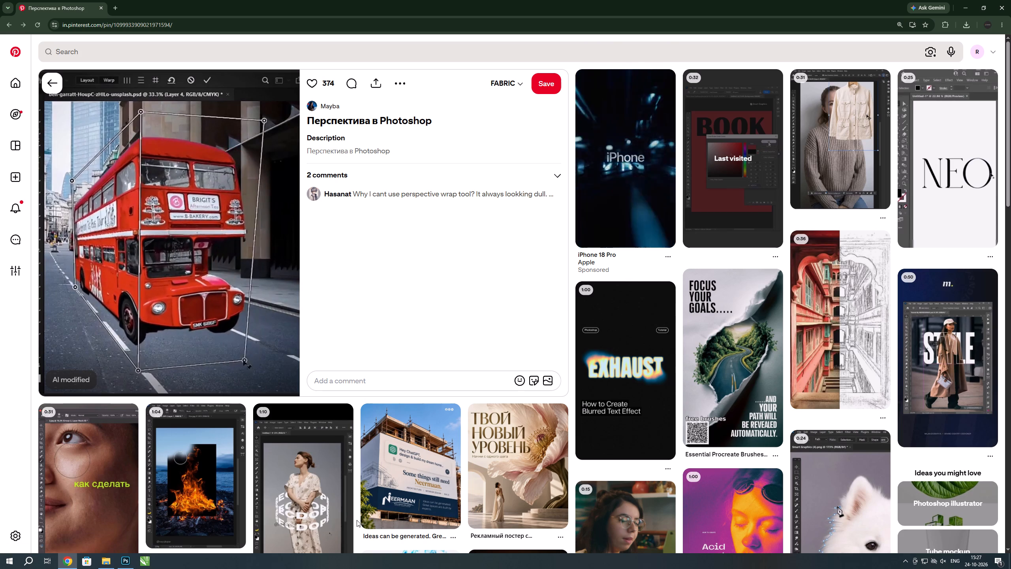
pyautogui.click(9, 25)
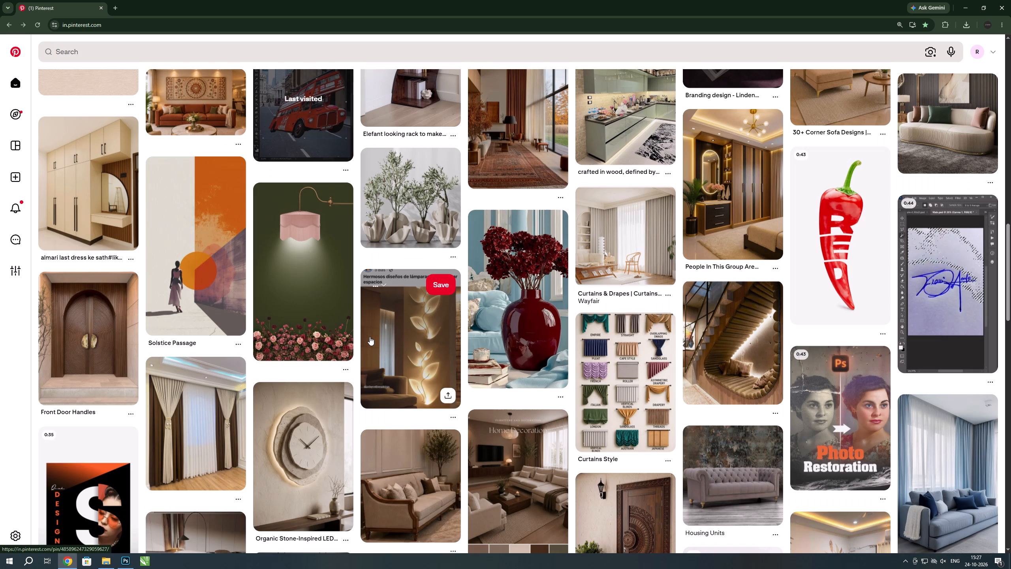
pyautogui.scroll(2, 366, 332)
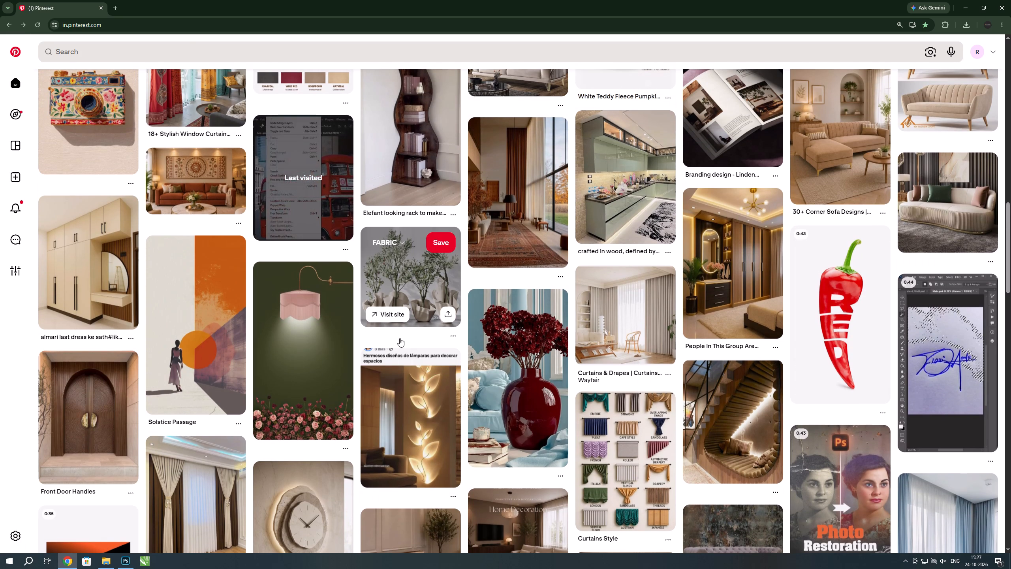
pyautogui.scroll(3, 412, 333)
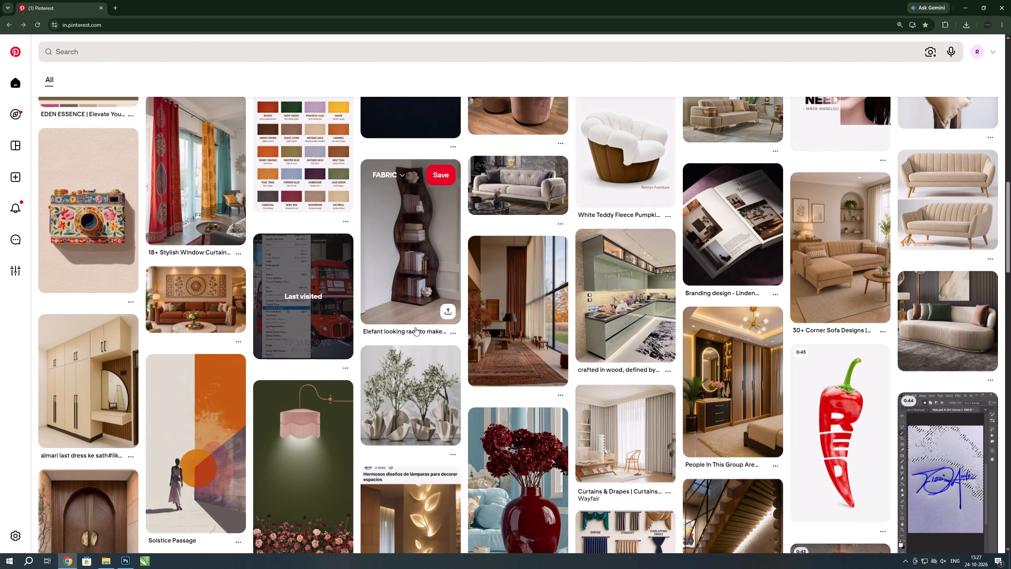
pyautogui.scroll(-2, 555, 350)
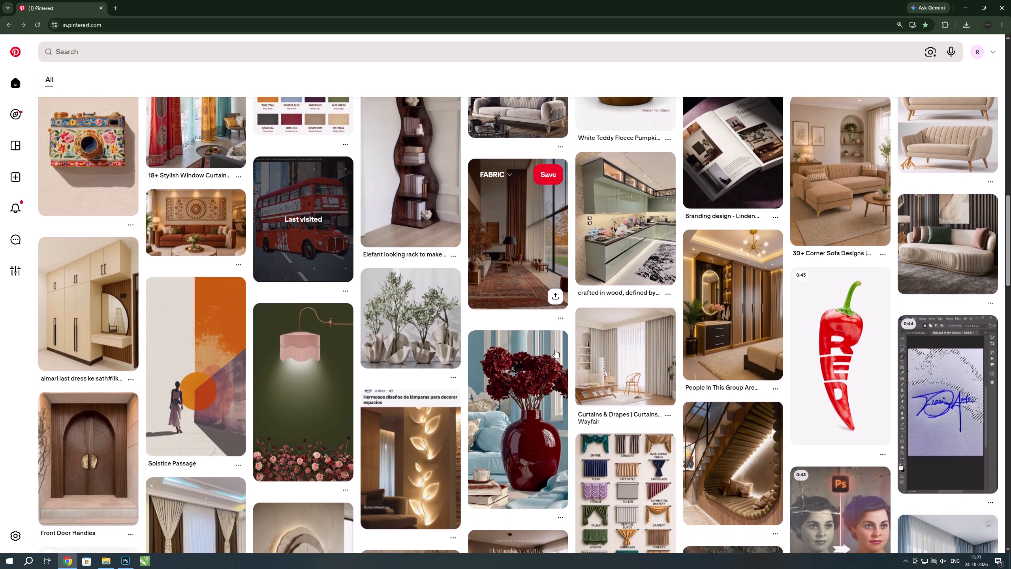
pyautogui.scroll(-1, 555, 350)
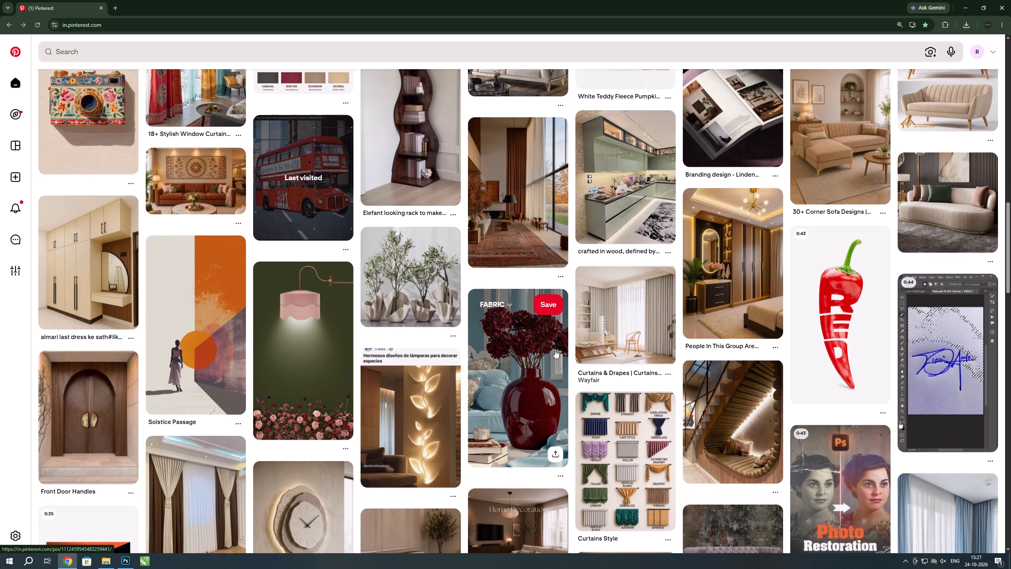
pyautogui.scroll(-3, 555, 350)
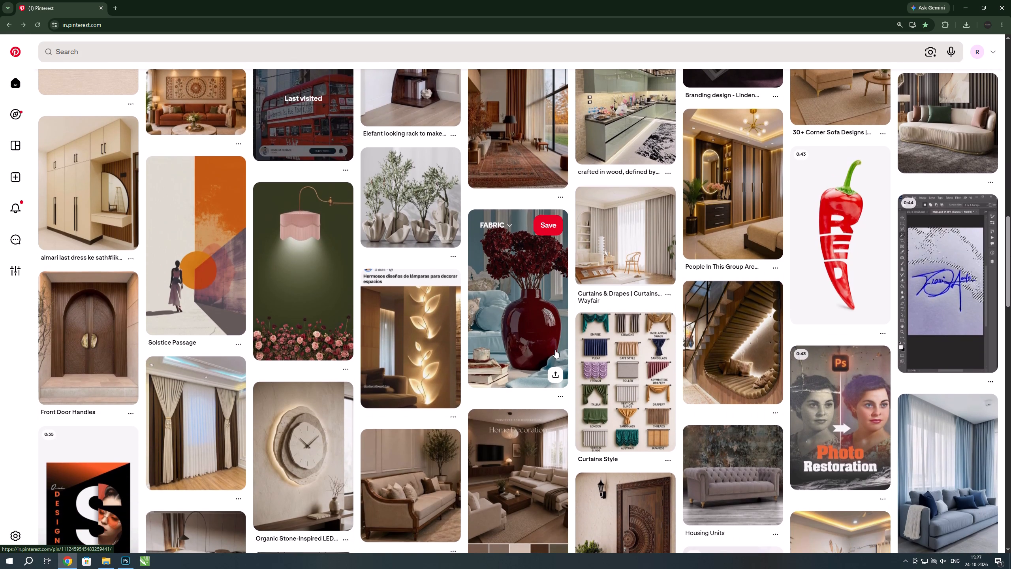
pyautogui.scroll(-3, 555, 350)
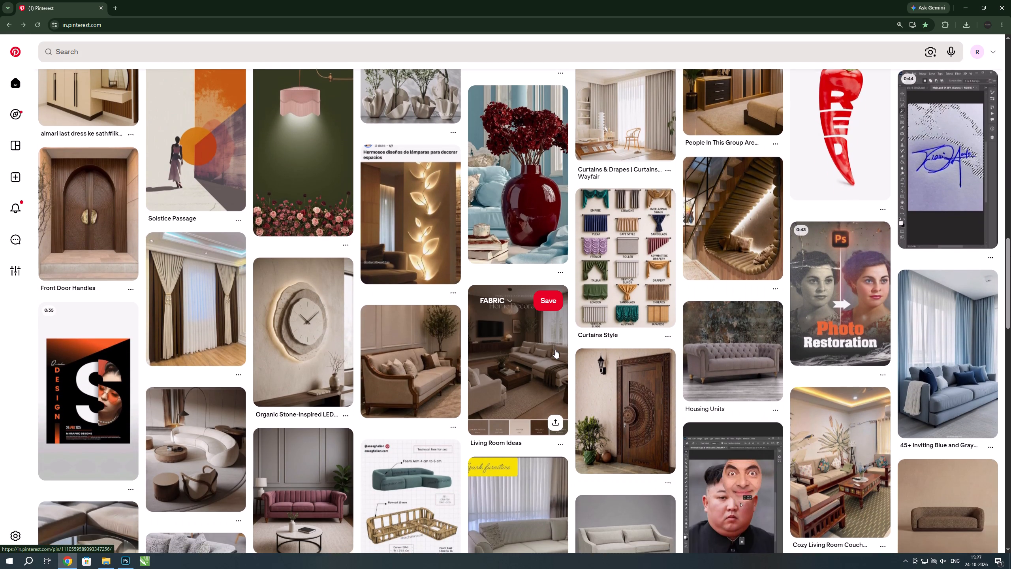
pyautogui.scroll(-1, 555, 350)
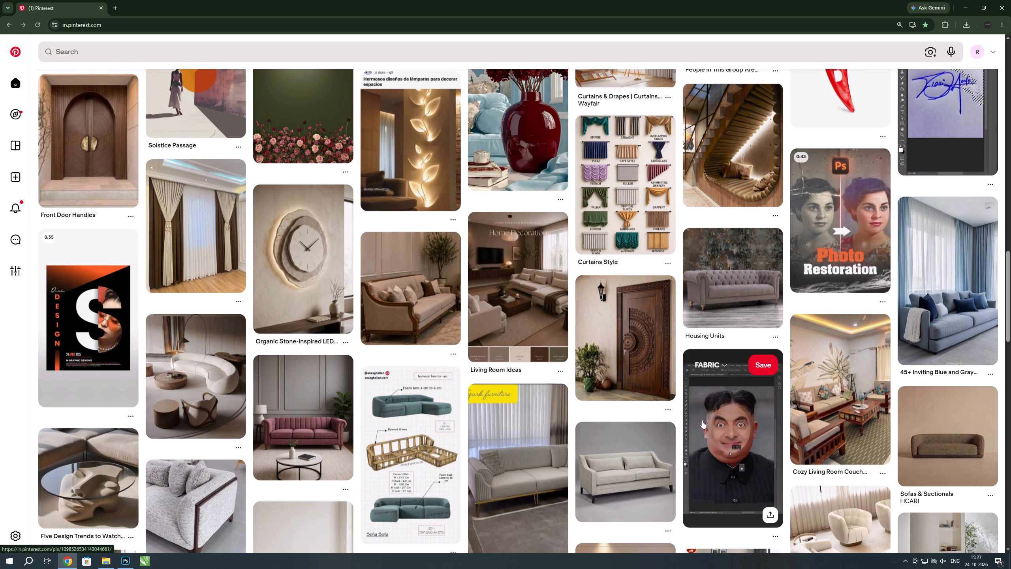
# Open the face-swap tutorial "How he will look part 2" and watch it, pausing near the end.
pyautogui.click(702, 420)
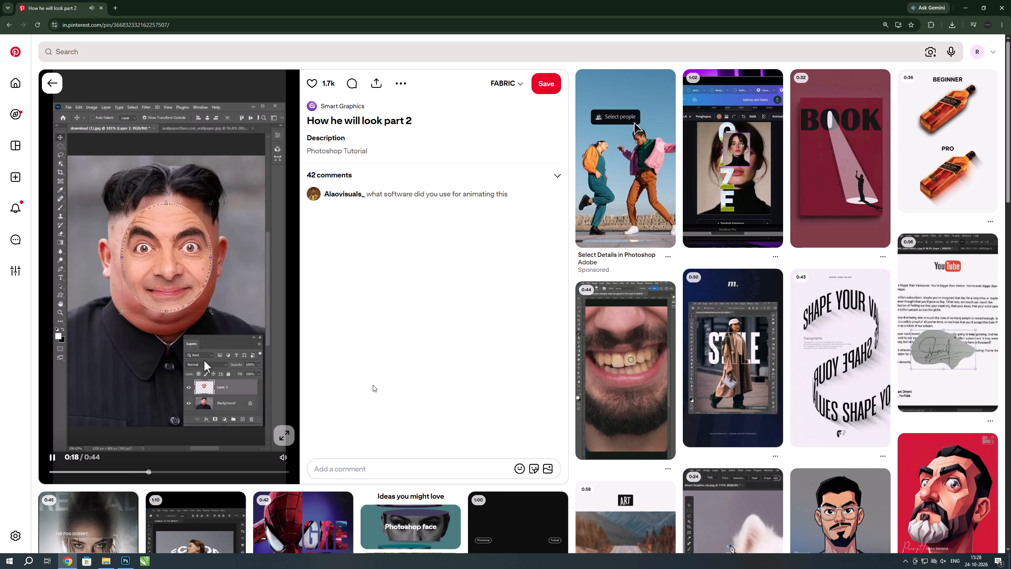
pyautogui.click(189, 307)
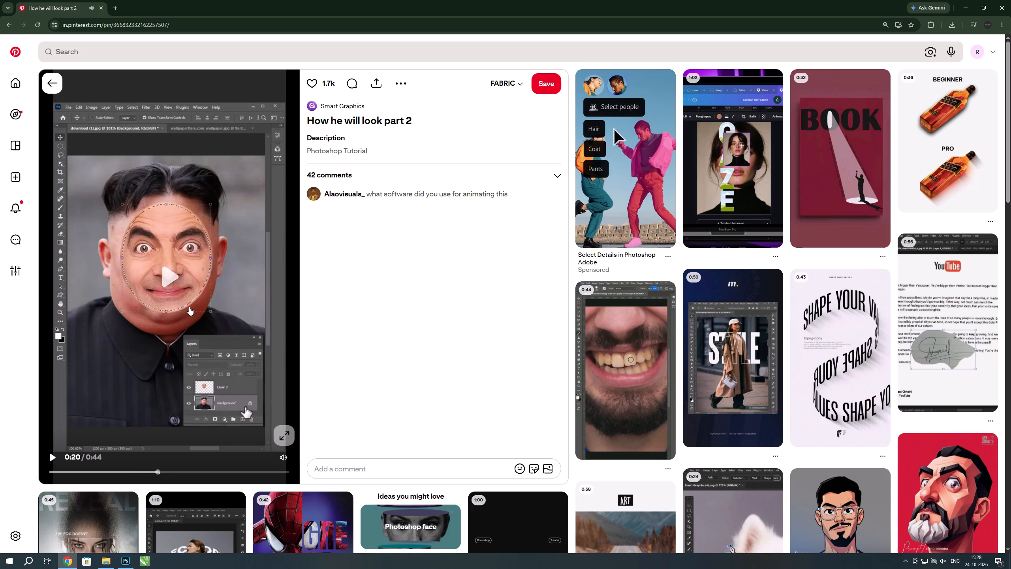
pyautogui.click(115, 9)
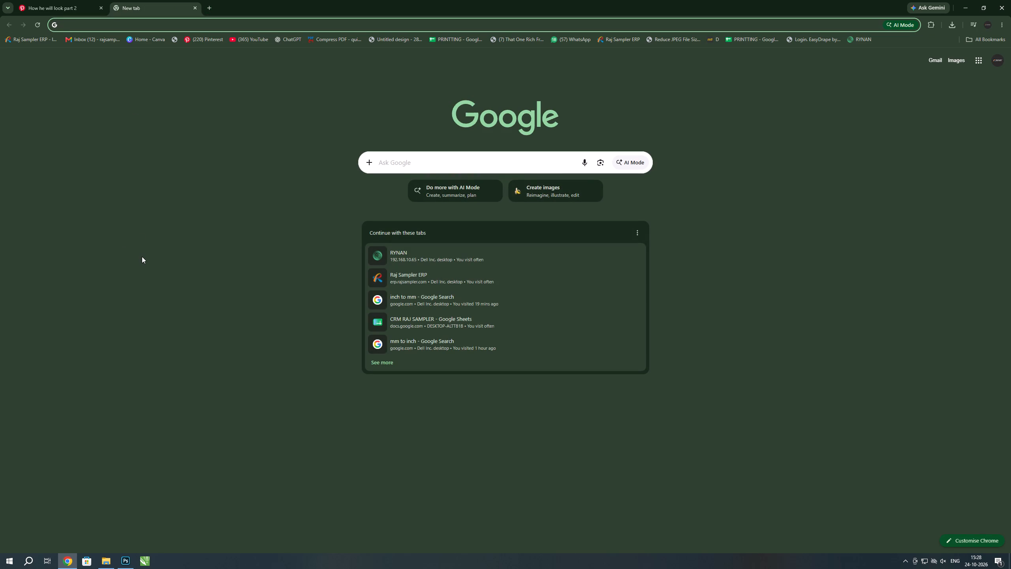
pyautogui.click(56, 9)
pyautogui.click(183, 250)
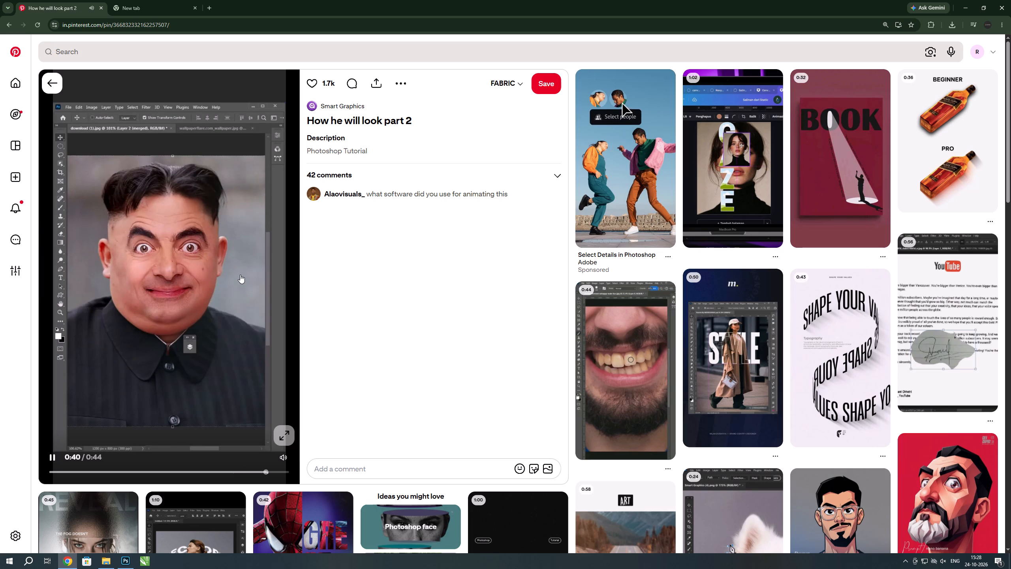
pyautogui.click(220, 262)
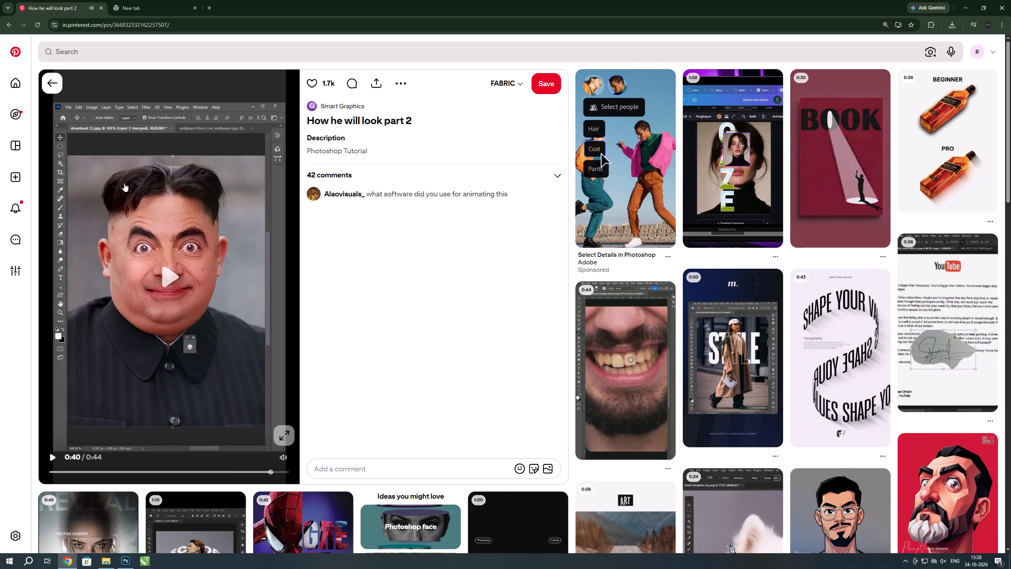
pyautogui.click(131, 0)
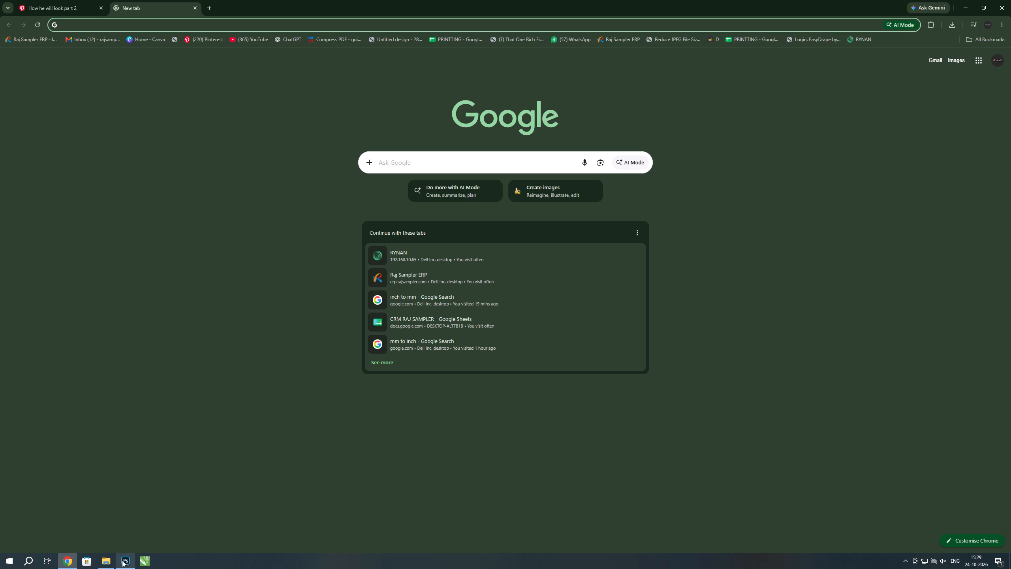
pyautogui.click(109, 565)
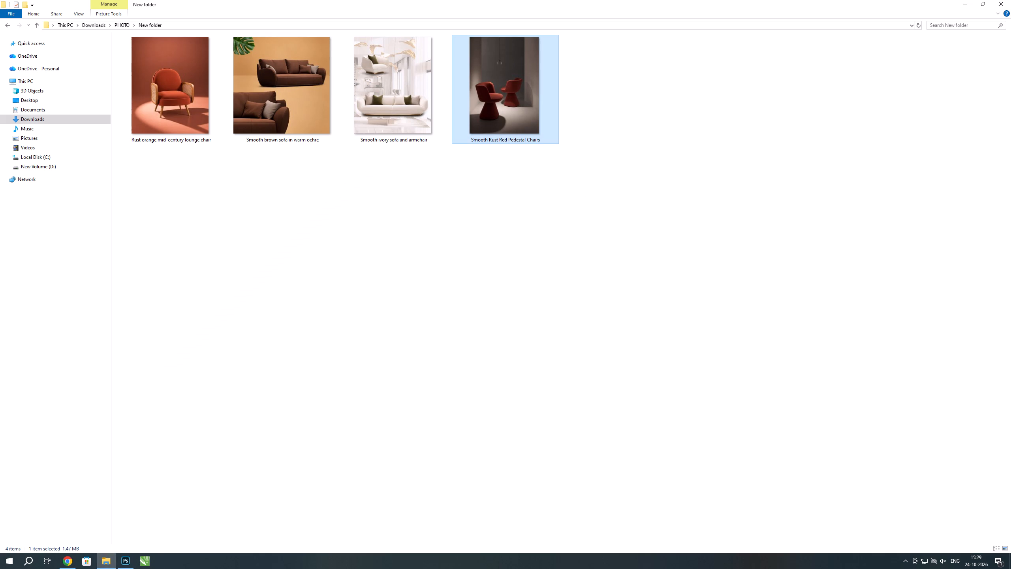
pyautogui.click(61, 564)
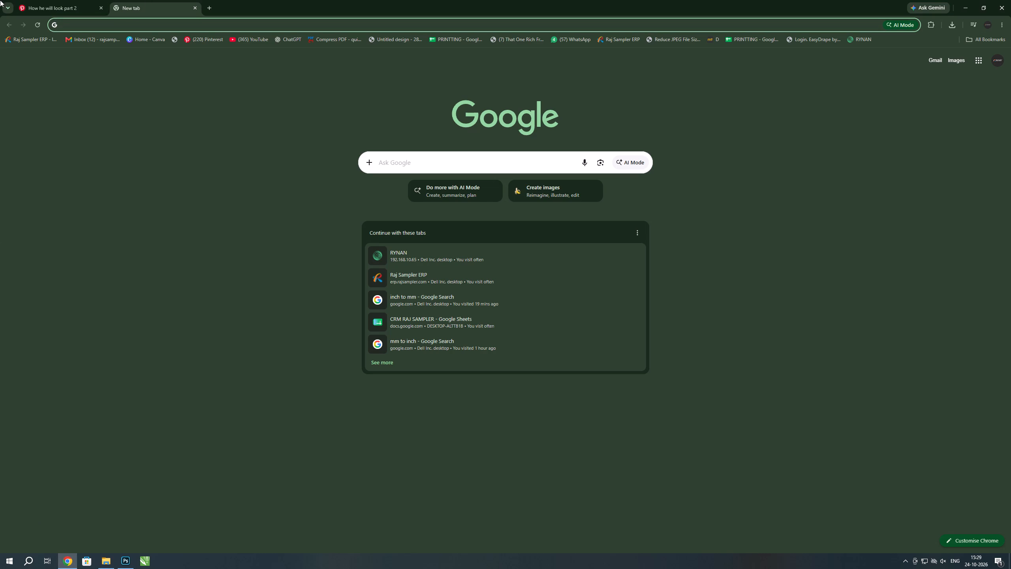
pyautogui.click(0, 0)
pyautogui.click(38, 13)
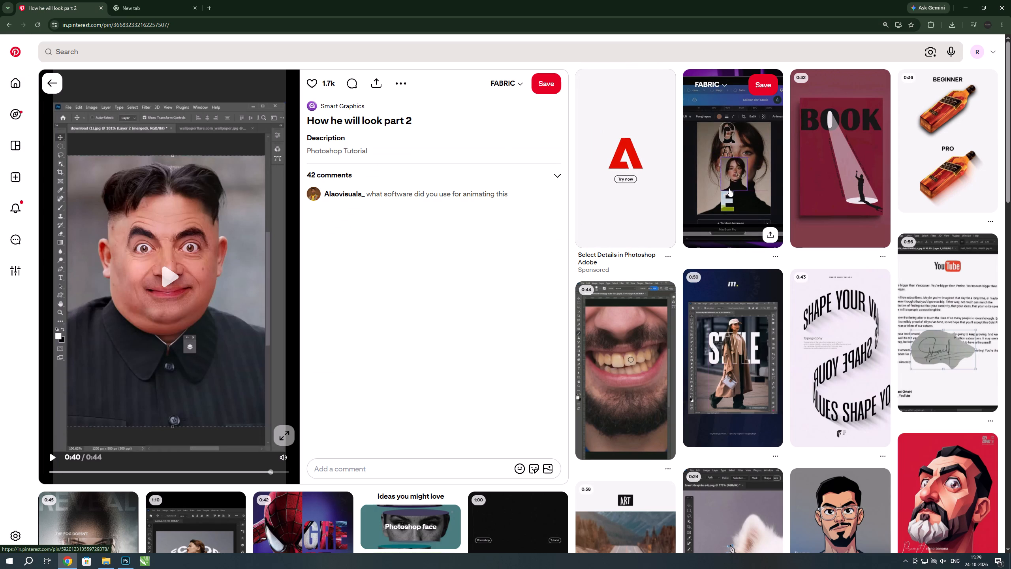
# Open the related pin "Simple canva design trice" and watch how the GAZE lettering is combined with the portrait.
pyautogui.click(720, 181)
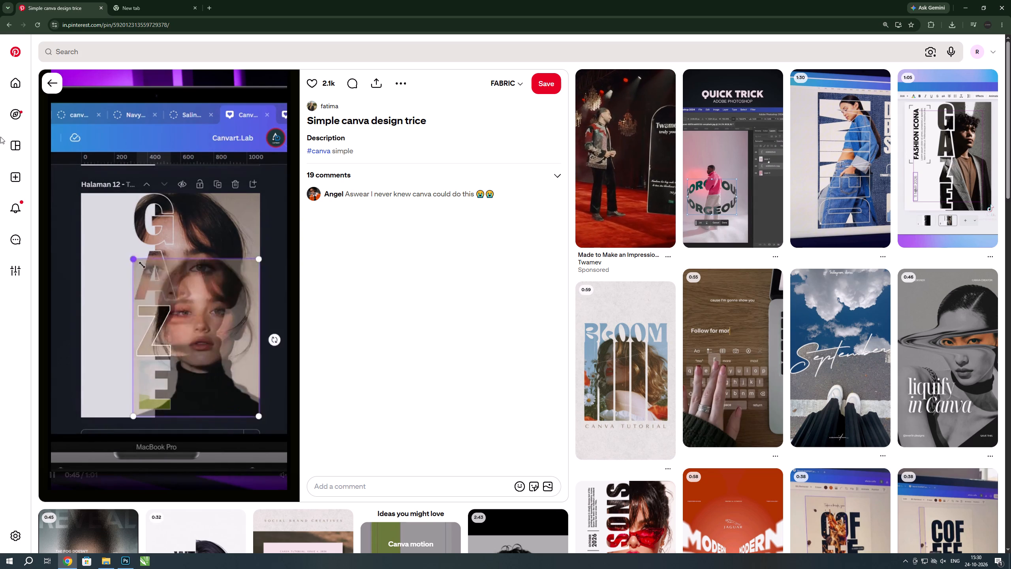
pyautogui.click(52, 84)
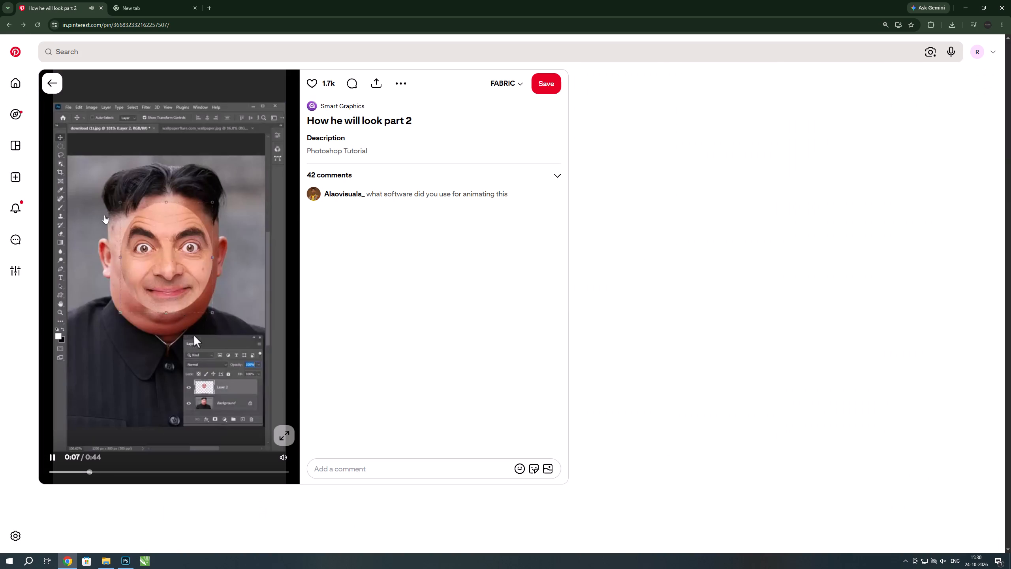
pyautogui.click(748, 157)
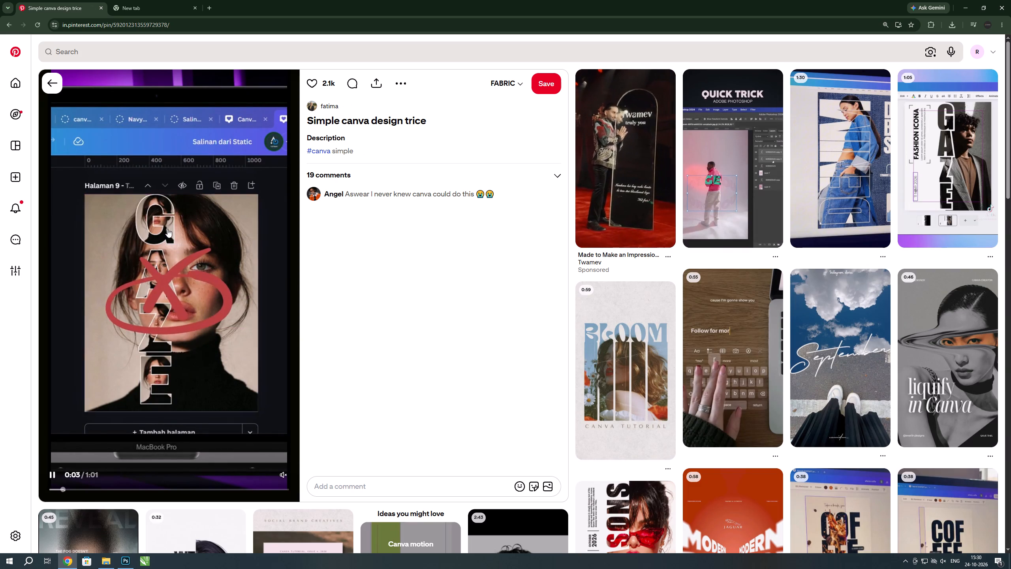
pyautogui.click(167, 229)
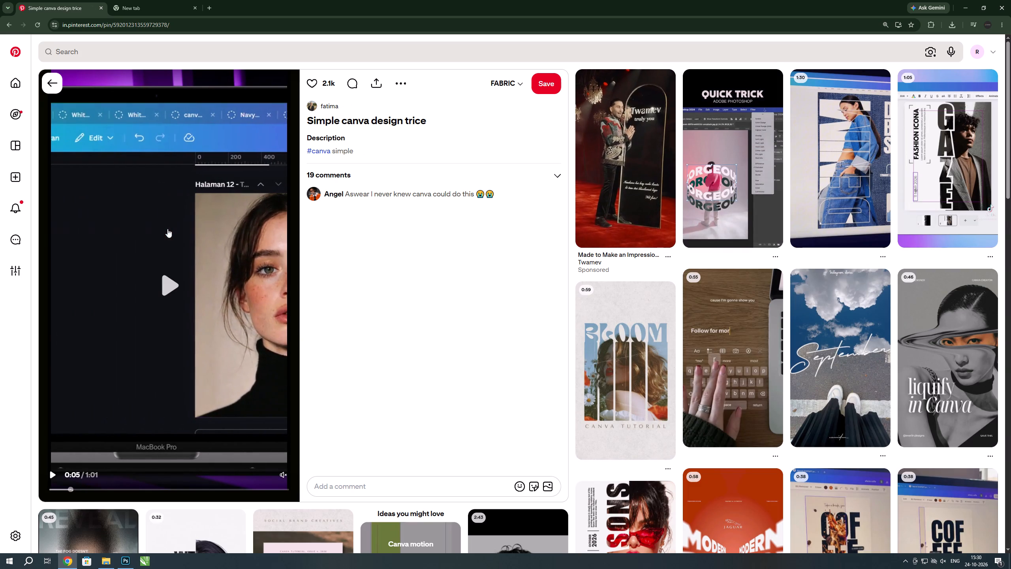
# Open Canva's home page in the blank browser tab and start creating a new design.
pyautogui.click(143, 0)
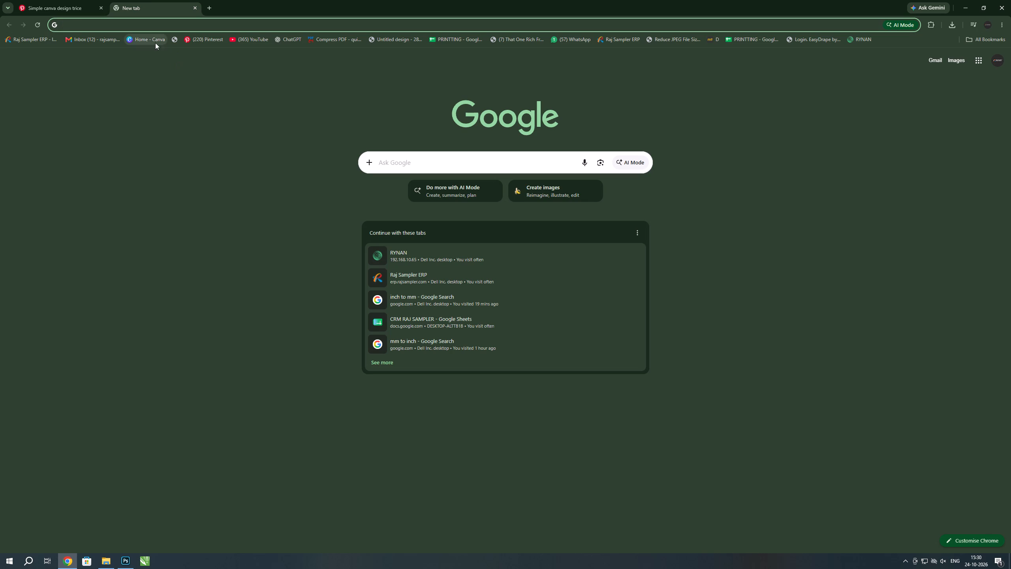
pyautogui.click(155, 42)
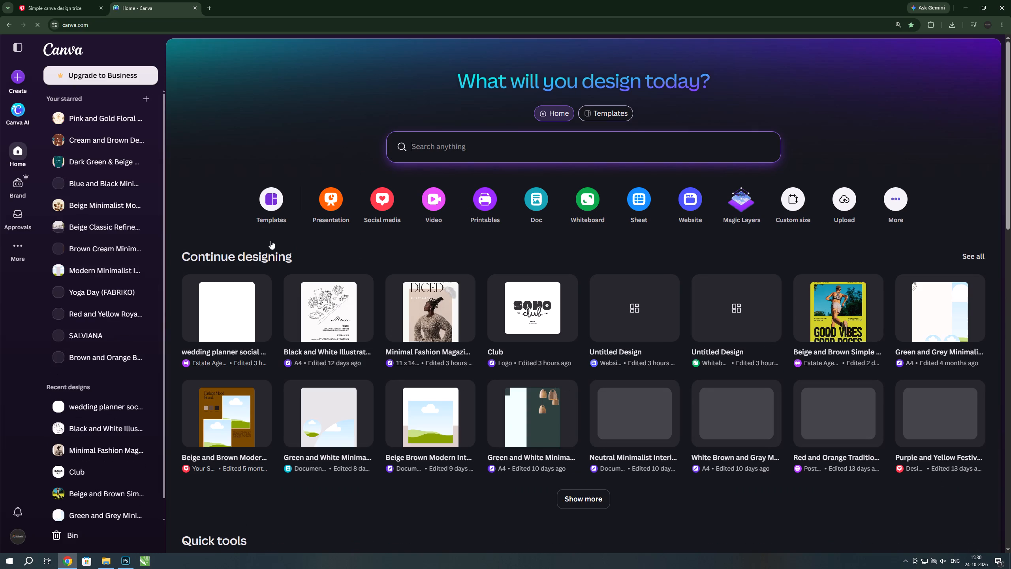
pyautogui.click(17, 78)
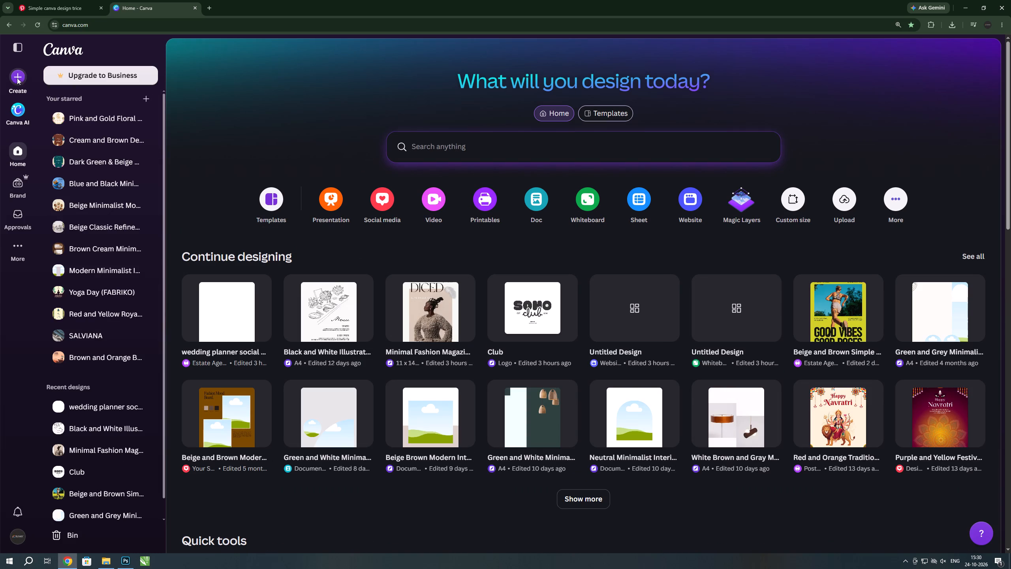